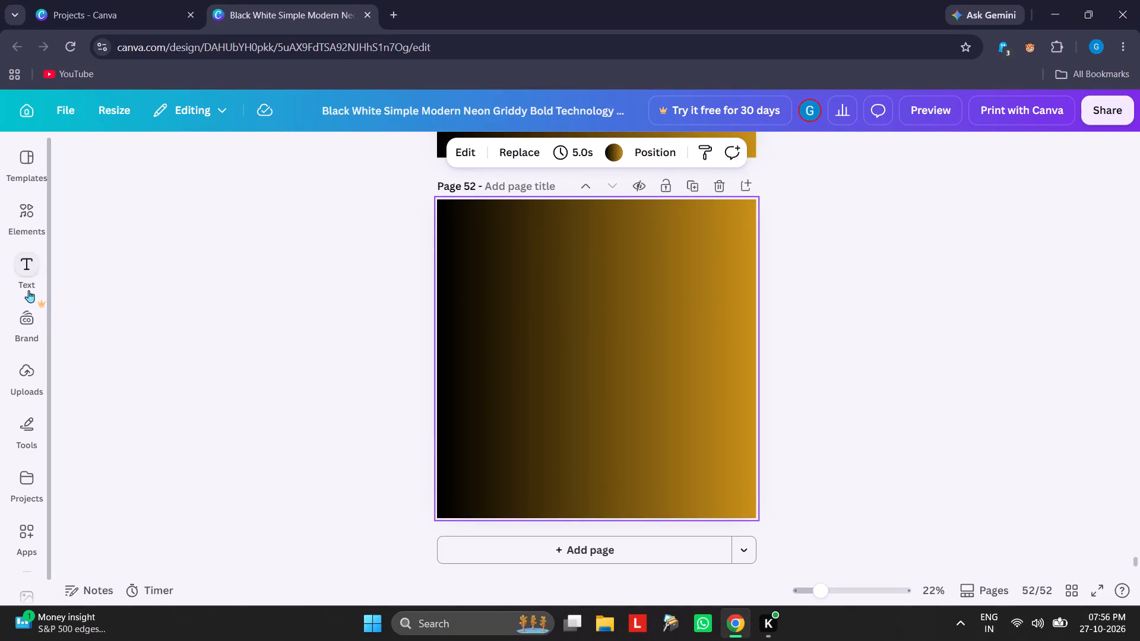
Turn on Windows Night light and lower the screen brightness slightly.
{"action": "left_click", "coordinate": [1015, 625]}
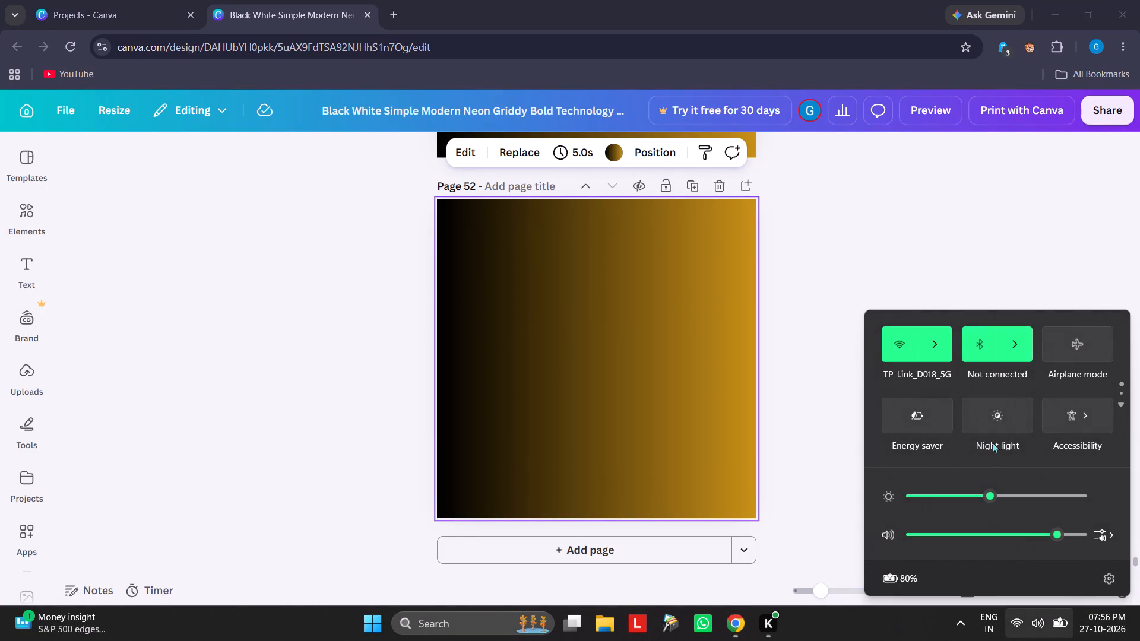
{"action": "left_click", "coordinate": [997, 412]}
{"action": "left_click", "coordinate": [971, 493]}
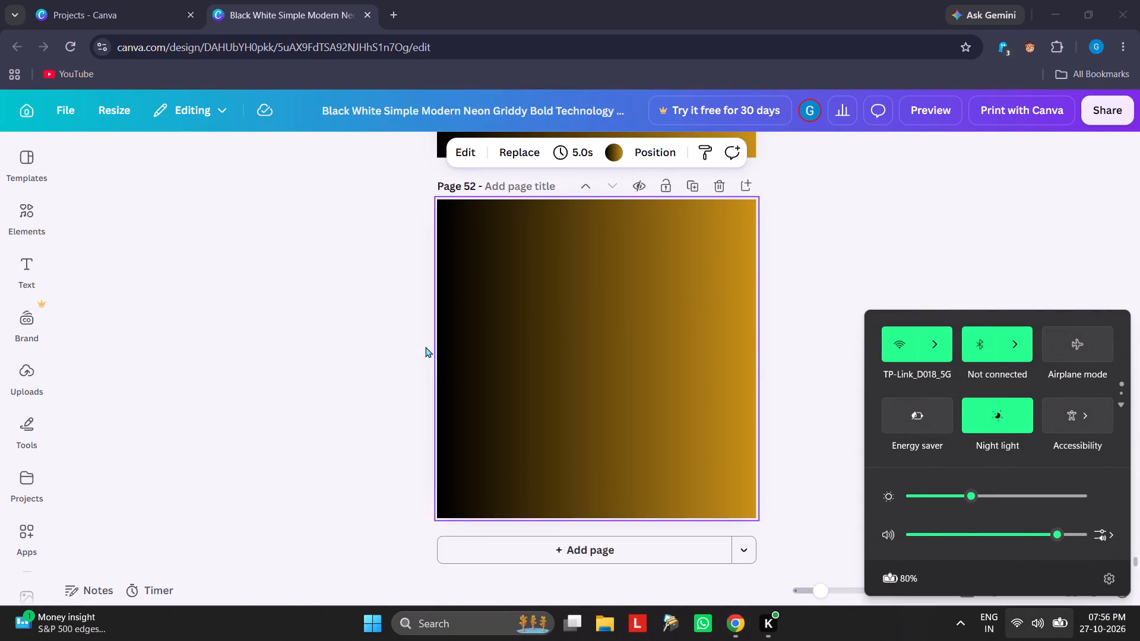
{"action": "left_click", "coordinate": [425, 347]}
Search the templates for "love couple" and apply the red "Be Mine" linked-fingers template to page 52.
{"action": "left_click", "coordinate": [530, 344]}
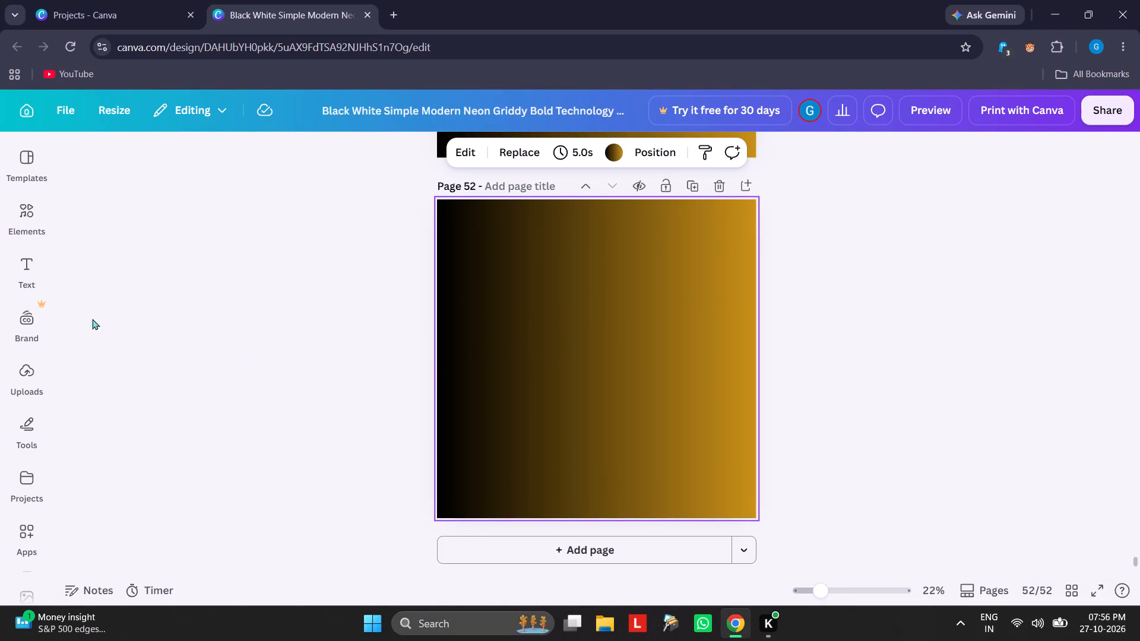
{"action": "left_click", "coordinate": [560, 299]}
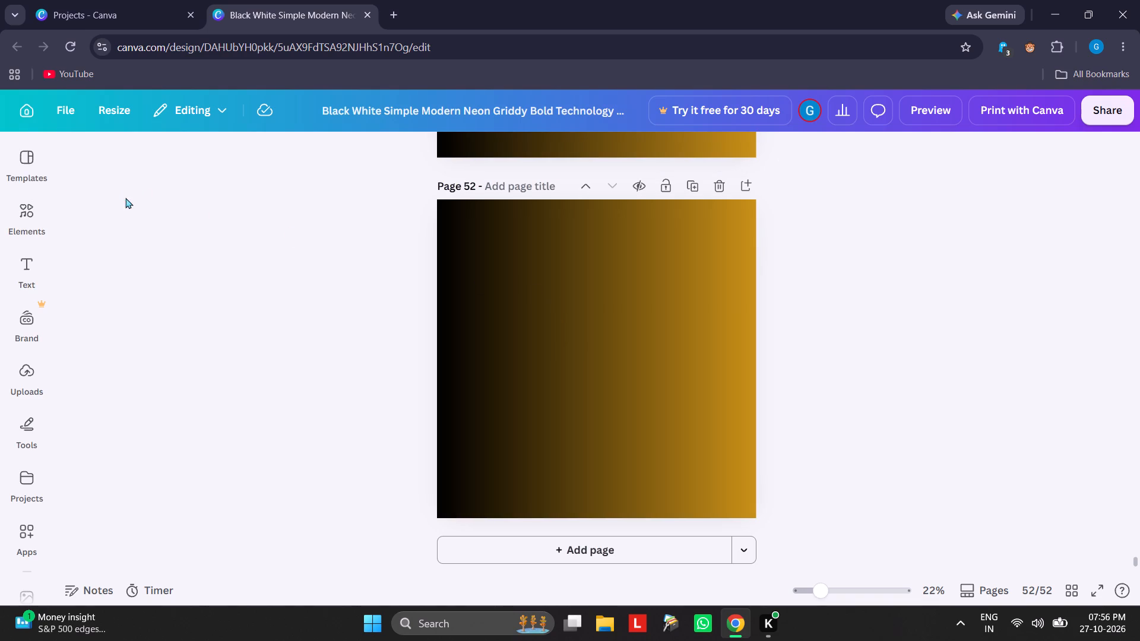
{"action": "left_click", "coordinate": [17, 163]}
{"action": "left_click", "coordinate": [138, 166]}
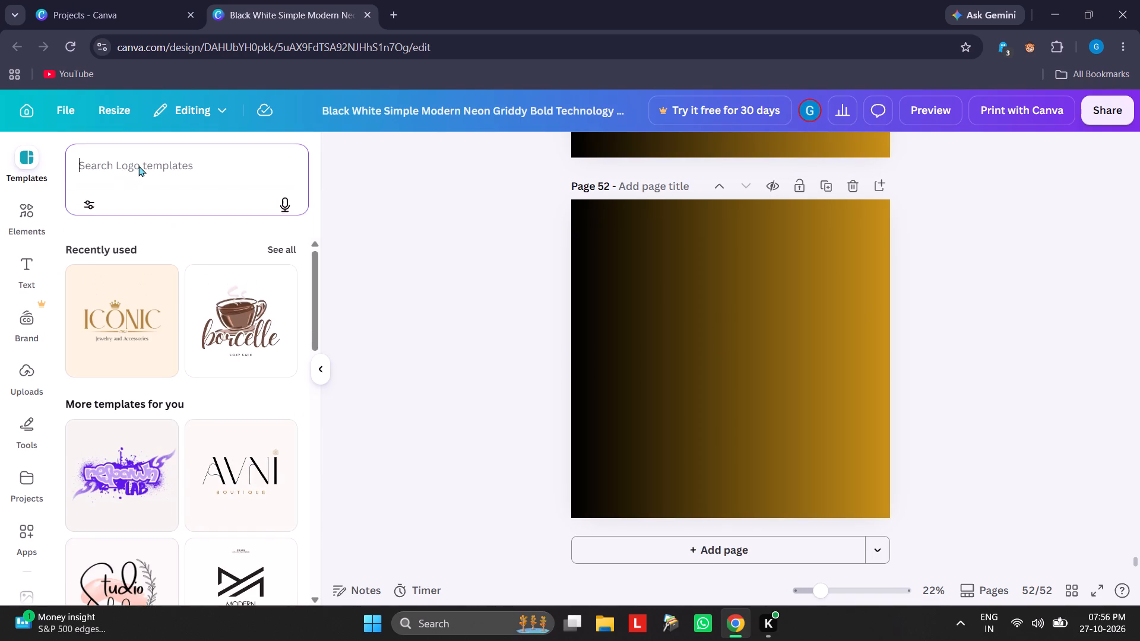
{"action": "type", "text": "love"}
{"action": "left_click", "coordinate": [181, 285]}
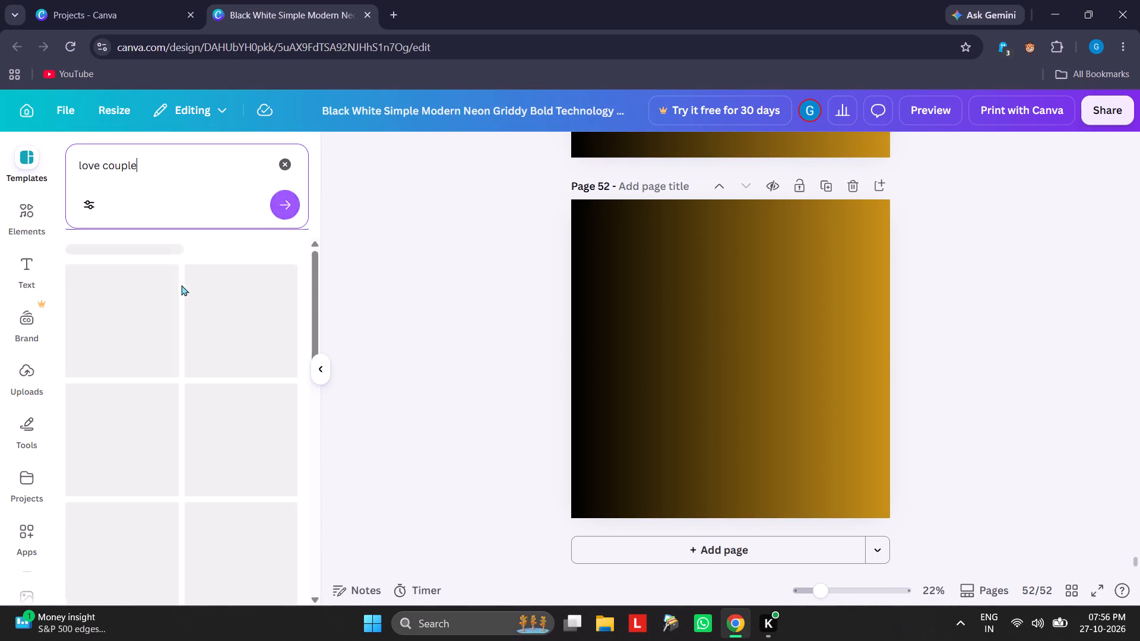
{"action": "left_click", "coordinate": [142, 453]}
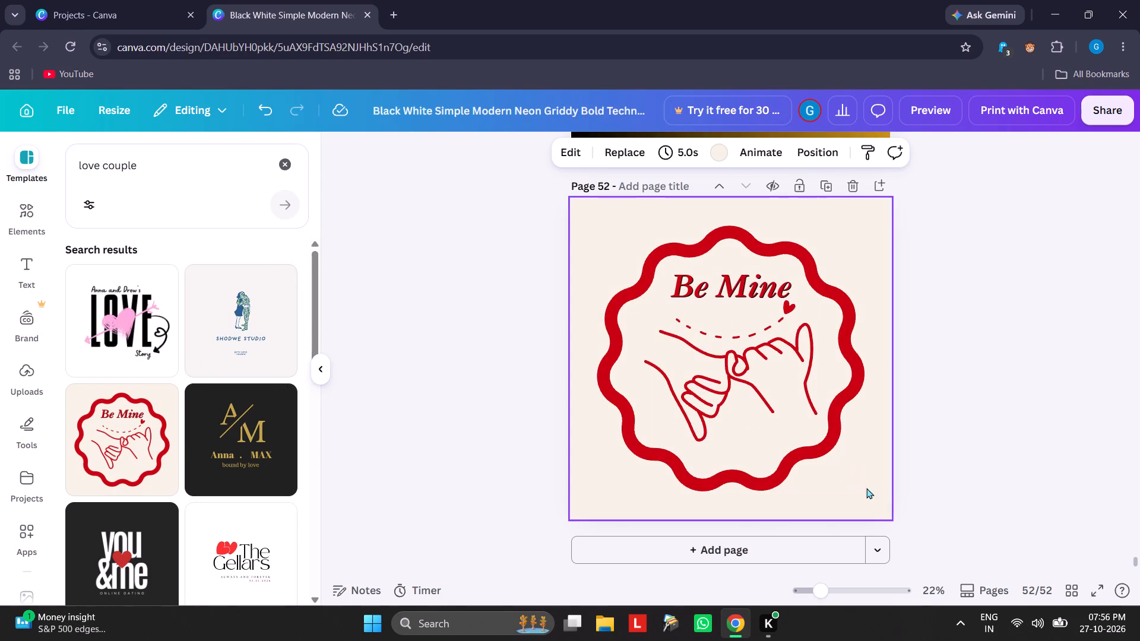
Shrink the red scalloped frame to about 1,400 wide and centre it around the hands drawing.
{"action": "left_click", "coordinate": [850, 466]}
{"action": "left_click_drag", "start_coordinate": [866, 497], "coordinate": [826, 446]}
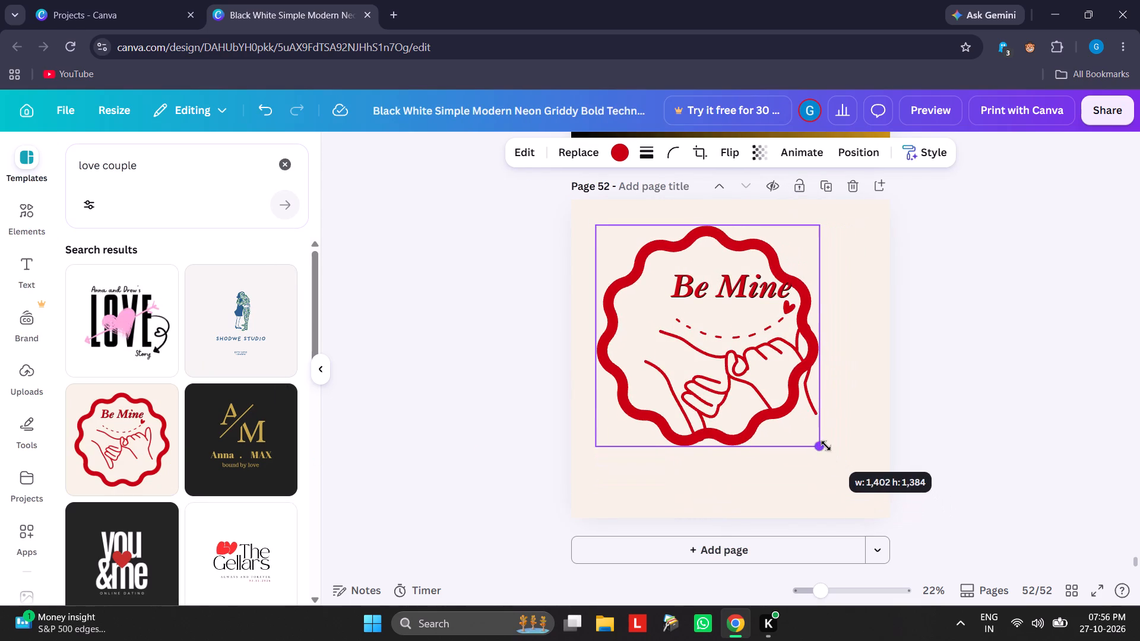
{"action": "left_click_drag", "start_coordinate": [826, 446], "coordinate": [824, 442]}
{"action": "left_click_drag", "start_coordinate": [705, 372], "coordinate": [736, 385]}
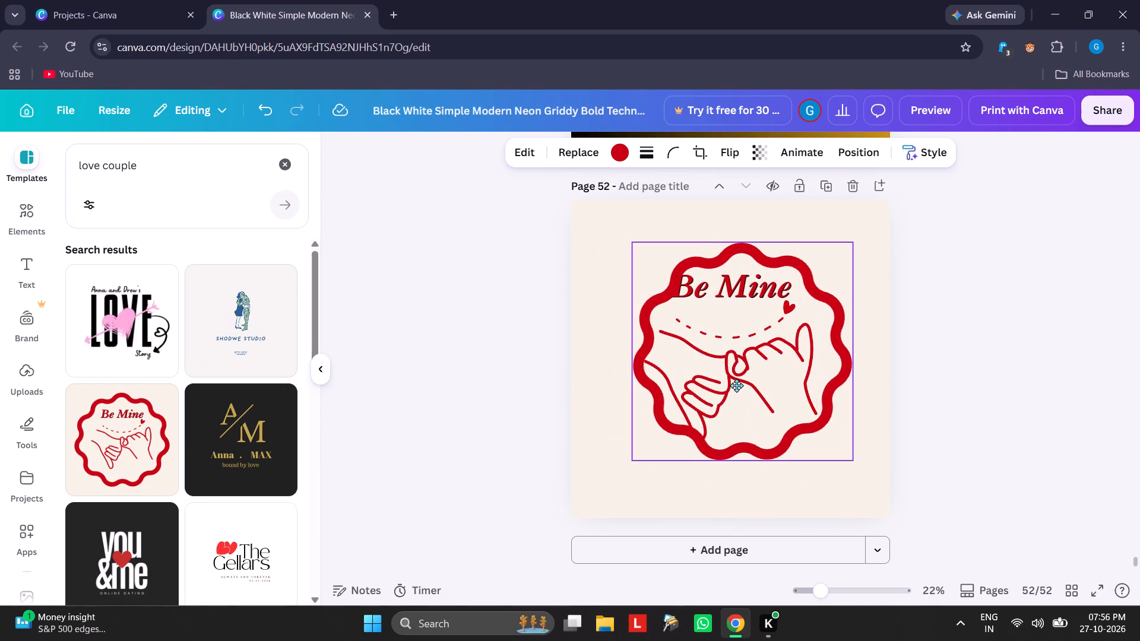
{"action": "left_click_drag", "start_coordinate": [736, 385], "coordinate": [733, 382]}
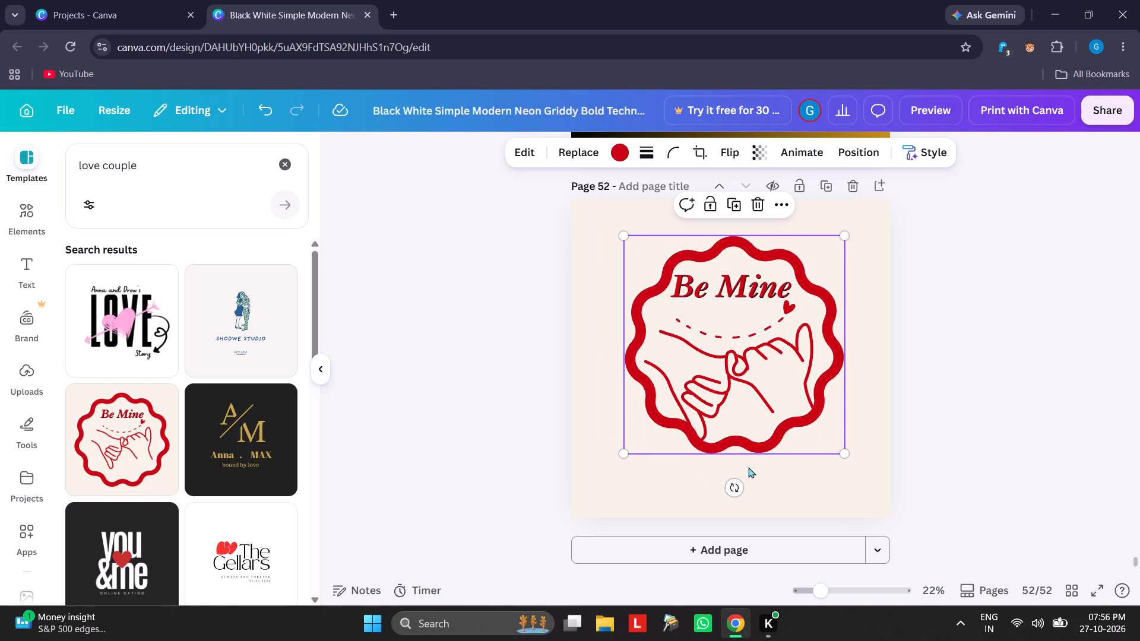
{"action": "left_click", "coordinate": [748, 467]}
Copy the linked-hands drawing and shift the original slightly right and up inside the scalloped frame.
{"action": "left_click", "coordinate": [705, 365]}
{"action": "right_click", "coordinate": [705, 363]}
{"action": "right_click", "coordinate": [705, 363]}
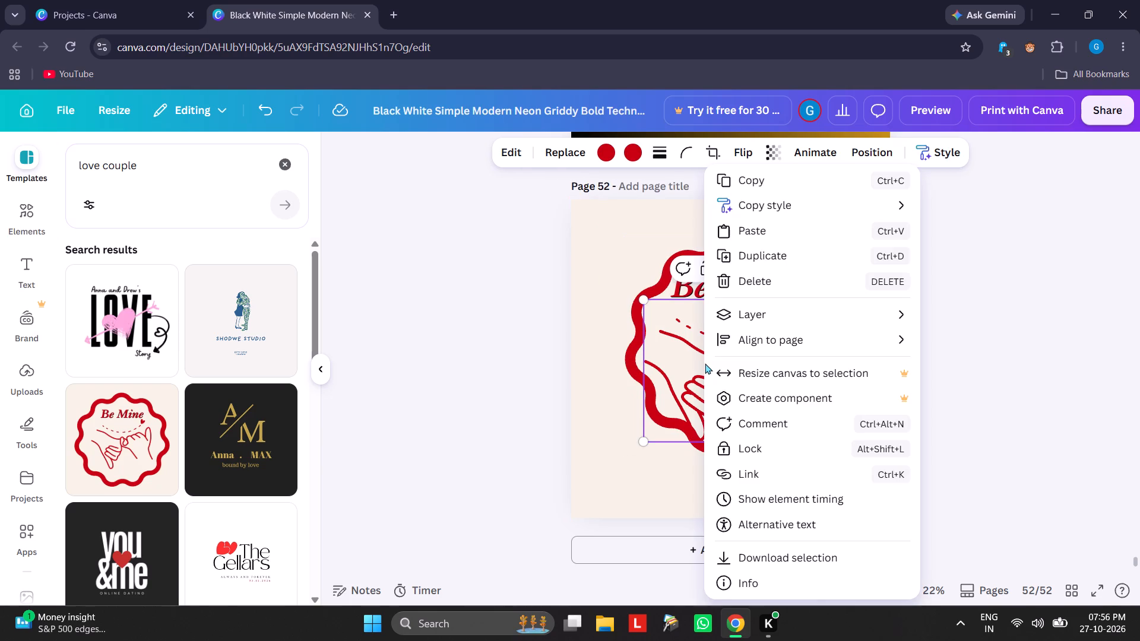
{"action": "left_click", "coordinate": [717, 177]}
{"action": "left_click_drag", "start_coordinate": [707, 354], "coordinate": [719, 355]}
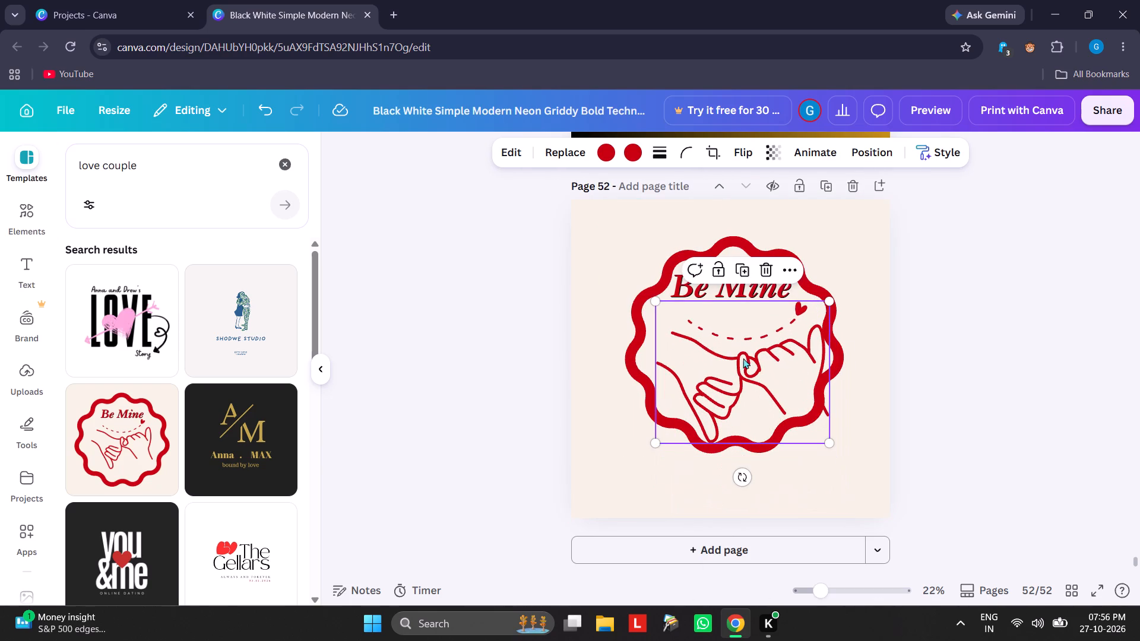
{"action": "left_click_drag", "start_coordinate": [750, 322], "coordinate": [750, 312]}
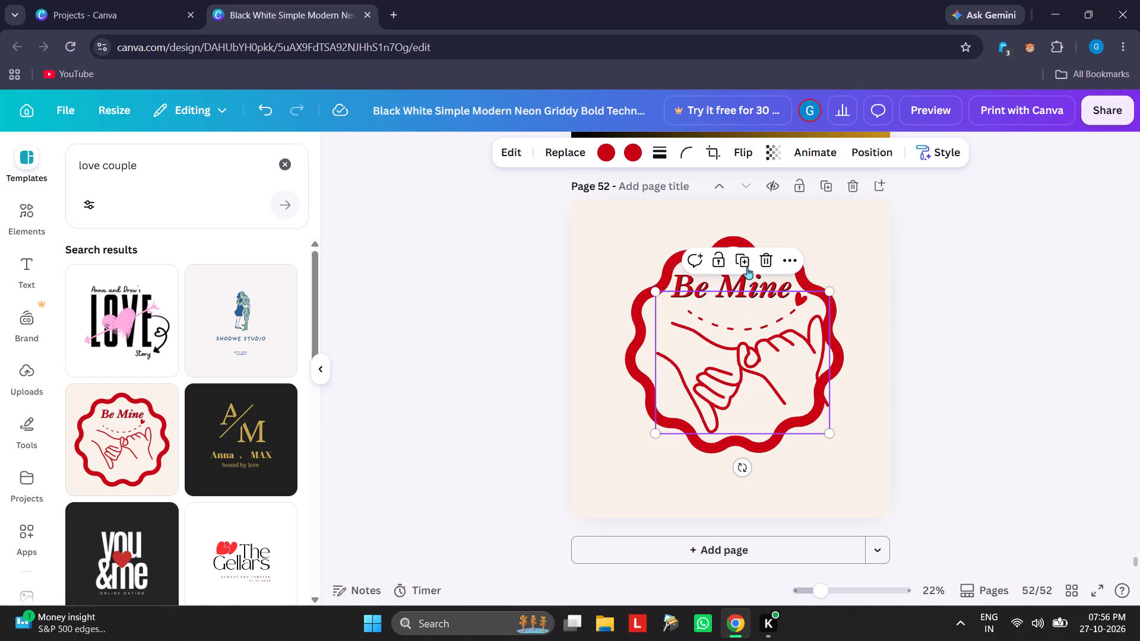
Duplicate the hands drawing twice, placing one copy at the page's top centre and one in its bottom-left corner.
{"action": "left_click", "coordinate": [747, 264]}
{"action": "left_click_drag", "start_coordinate": [747, 348], "coordinate": [664, 275]}
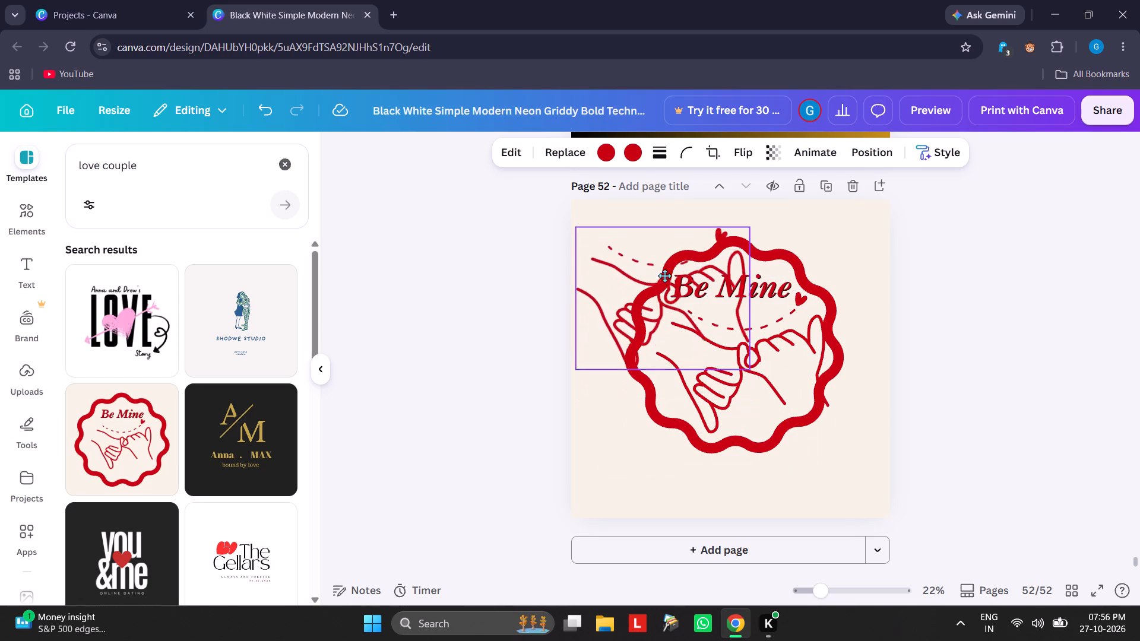
{"action": "left_click_drag", "start_coordinate": [664, 275], "coordinate": [727, 241]}
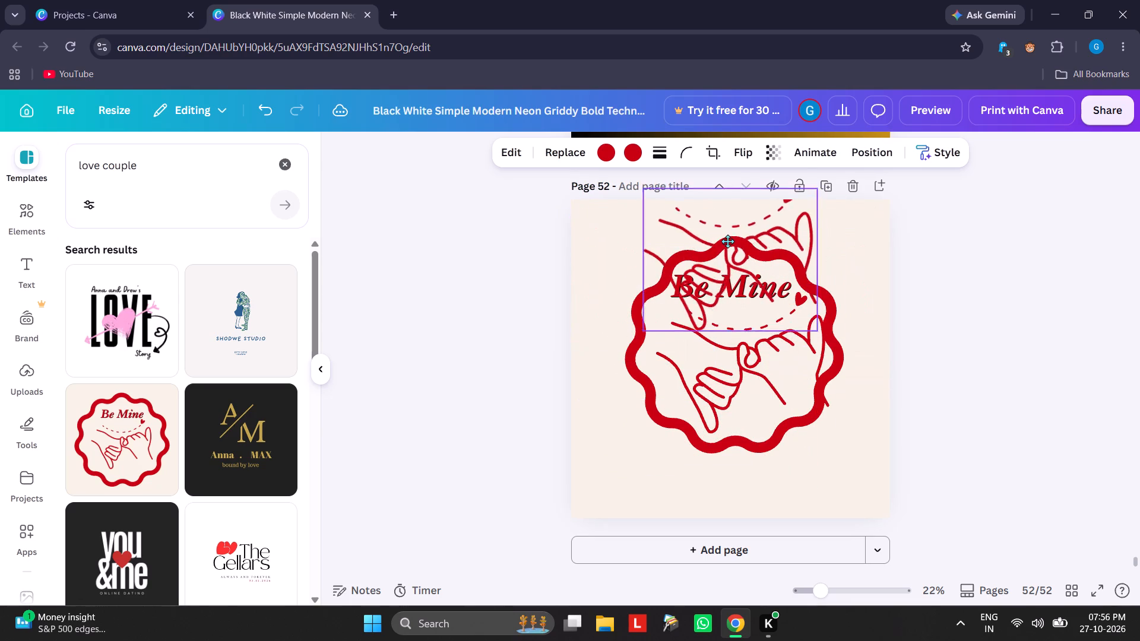
{"action": "left_click_drag", "start_coordinate": [727, 241], "coordinate": [720, 244]}
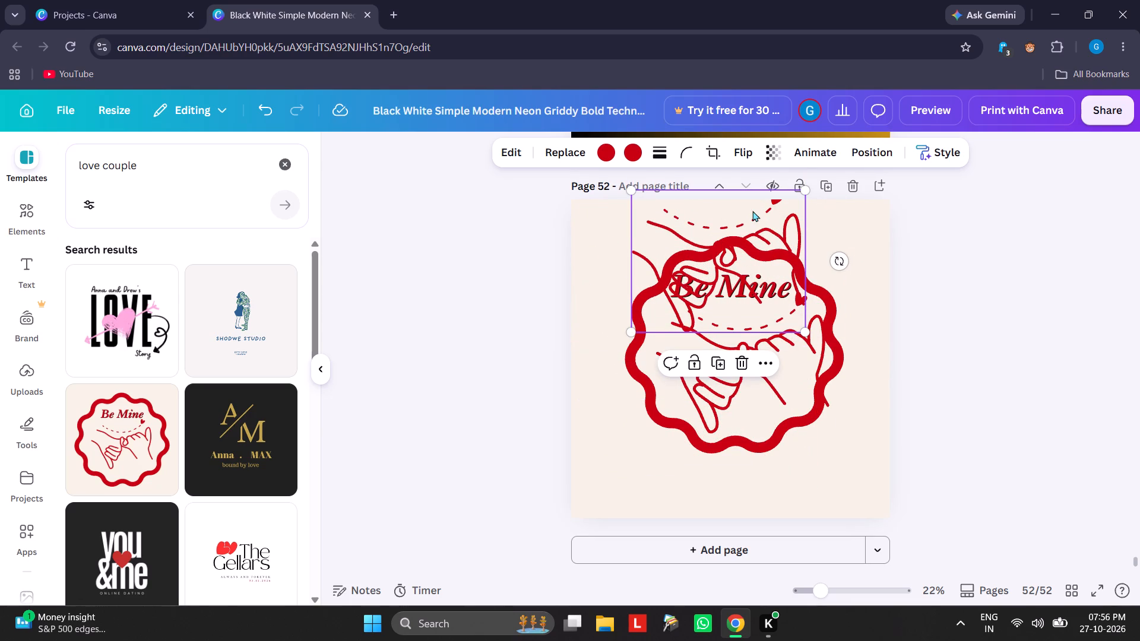
{"action": "left_click", "coordinate": [715, 361]}
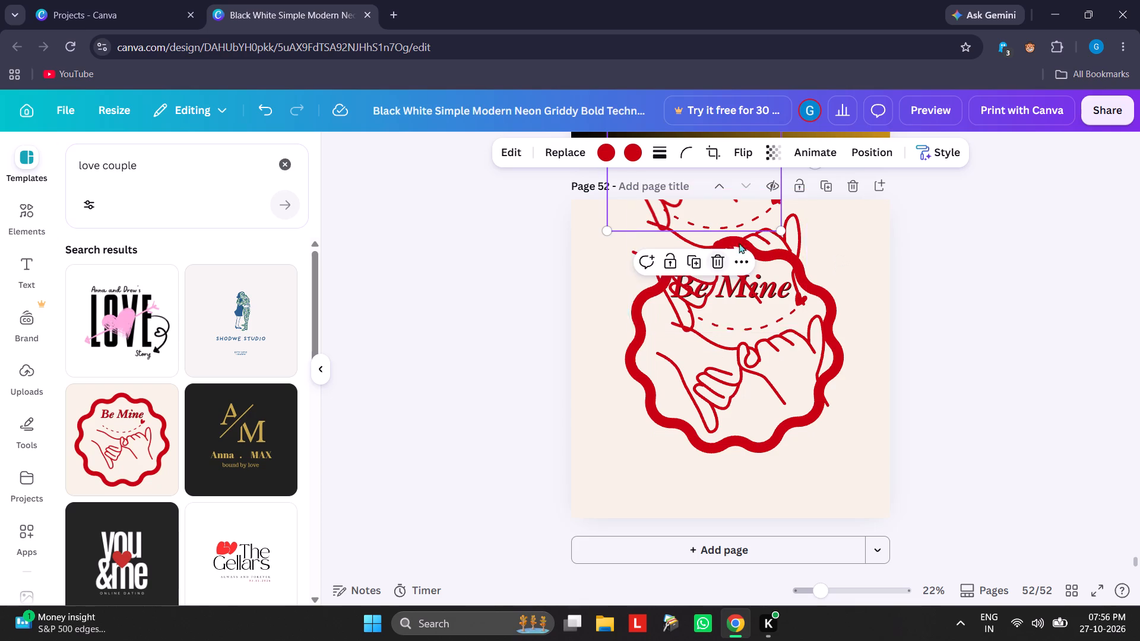
{"action": "left_click_drag", "start_coordinate": [723, 201], "coordinate": [677, 487]}
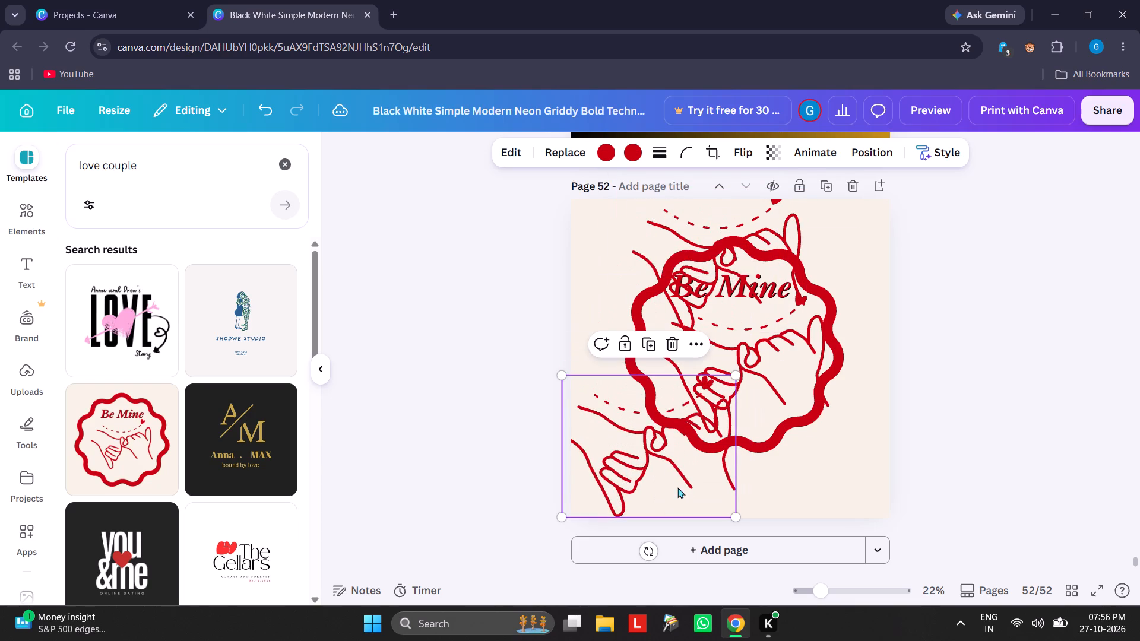
Duplicate the hands drawing twice more, placing the copies in the page's bottom-right and top-right corners.
{"action": "left_click", "coordinate": [649, 341]}
{"action": "left_click_drag", "start_coordinate": [653, 424], "coordinate": [767, 426]}
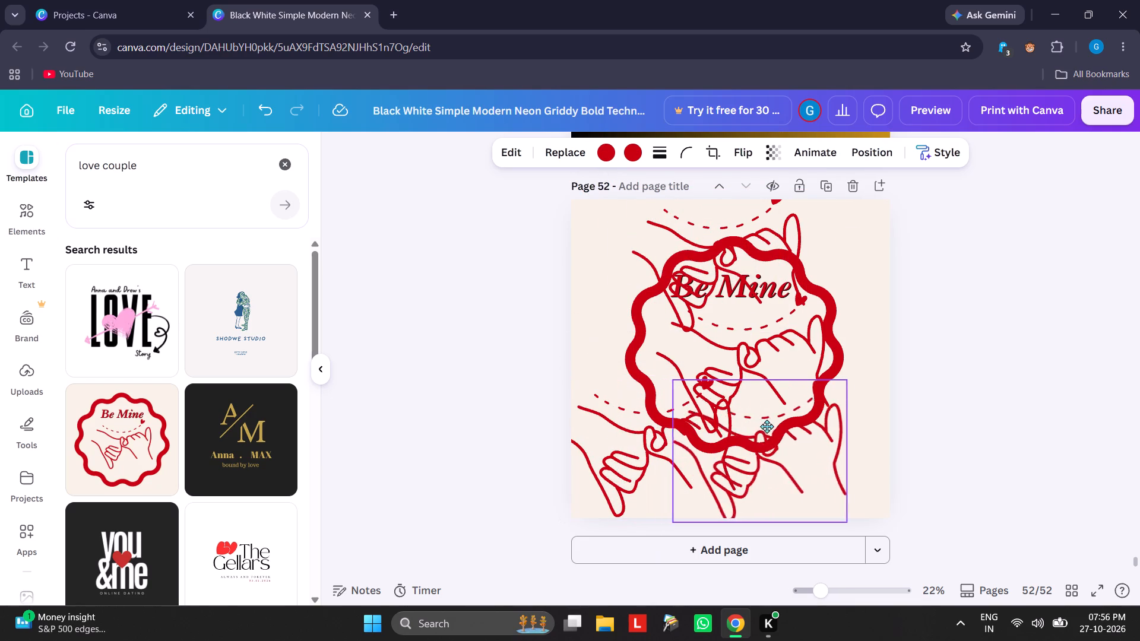
{"action": "left_click_drag", "start_coordinate": [767, 426], "coordinate": [799, 426]}
{"action": "left_click", "coordinate": [797, 348]}
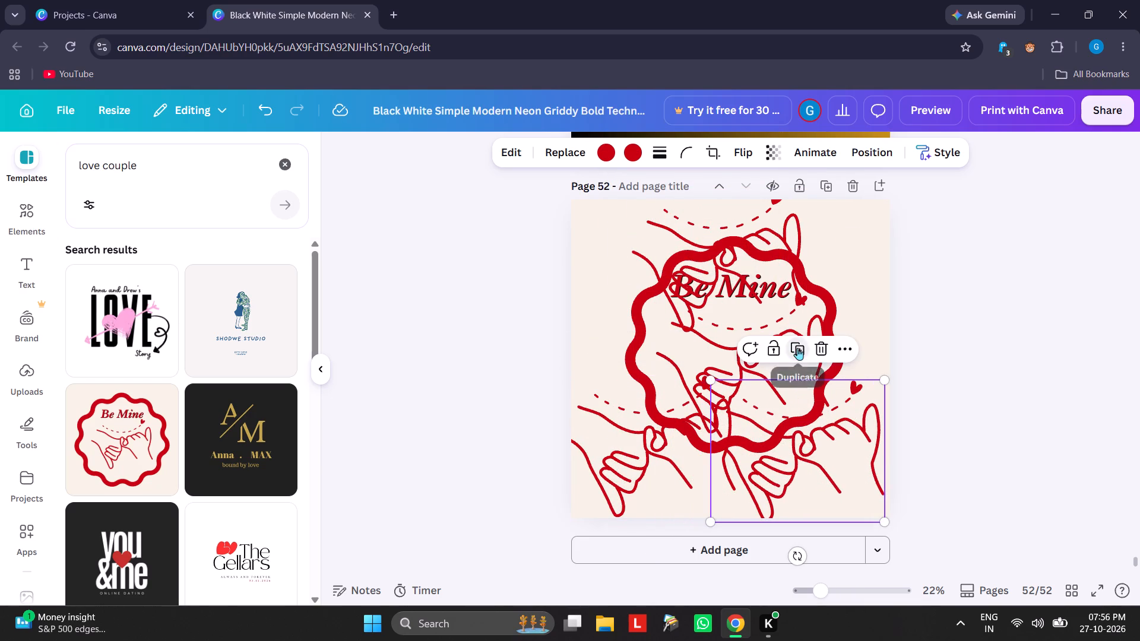
{"action": "left_click_drag", "start_coordinate": [902, 448], "coordinate": [800, 247]}
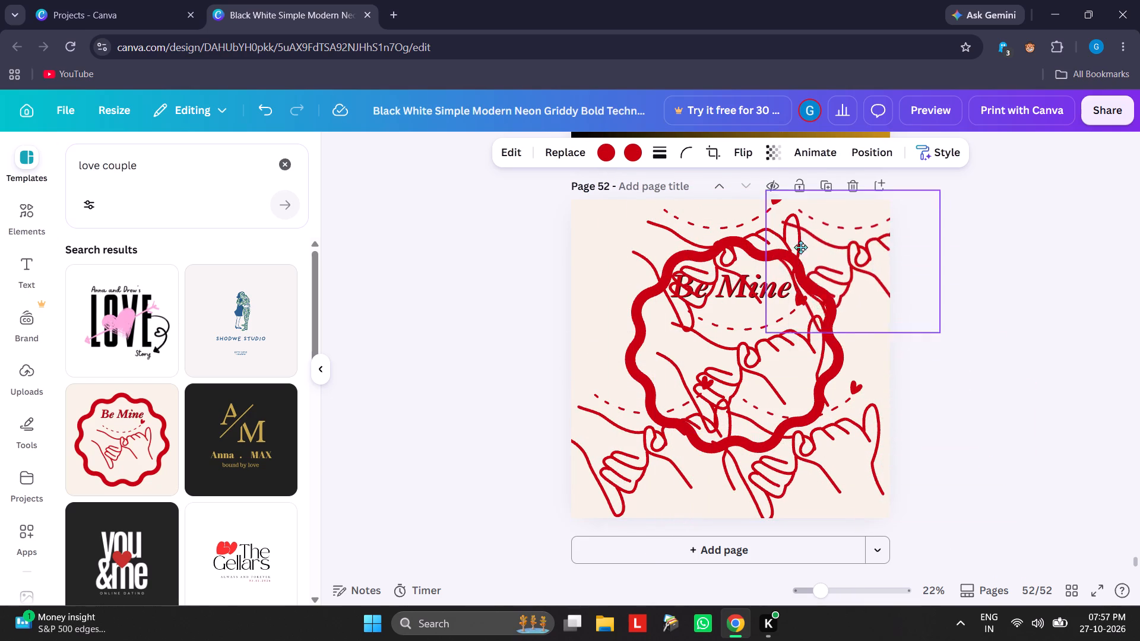
{"action": "left_click_drag", "start_coordinate": [800, 247], "coordinate": [777, 240]}
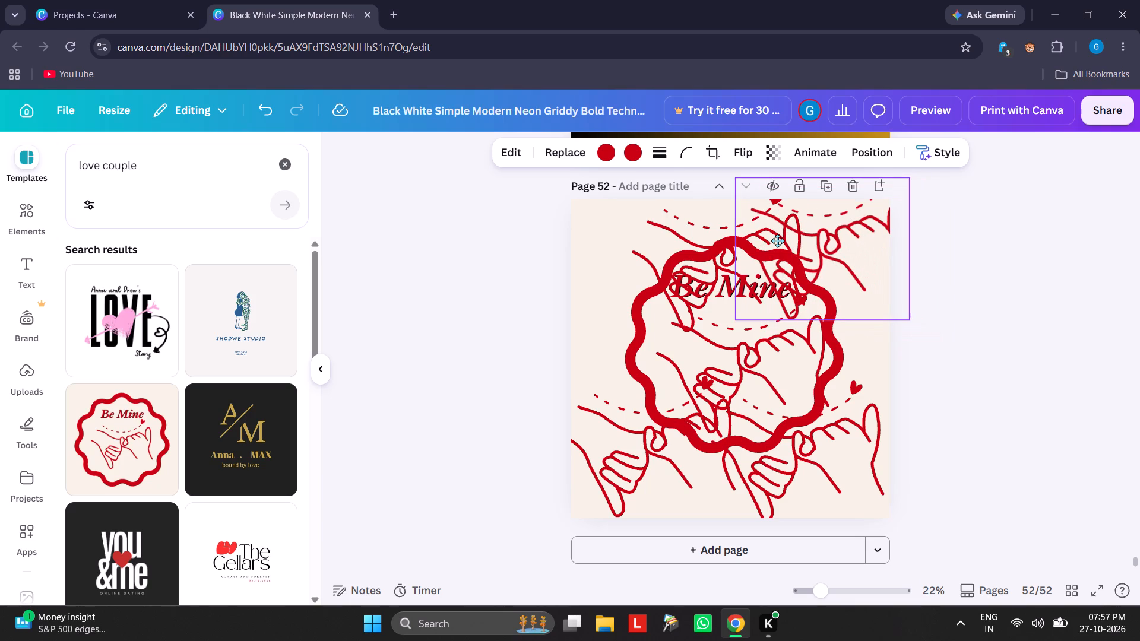
{"action": "left_click_drag", "start_coordinate": [777, 240], "coordinate": [764, 265]}
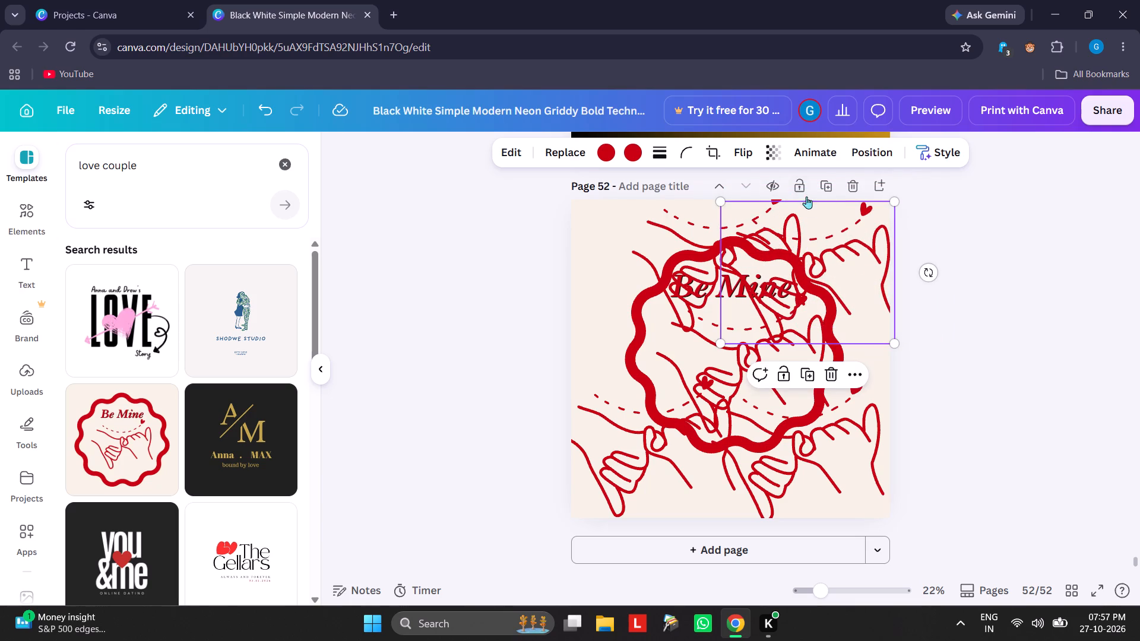
Duplicate page 52 with all its hands drawings.
{"action": "left_click", "coordinate": [822, 183]}
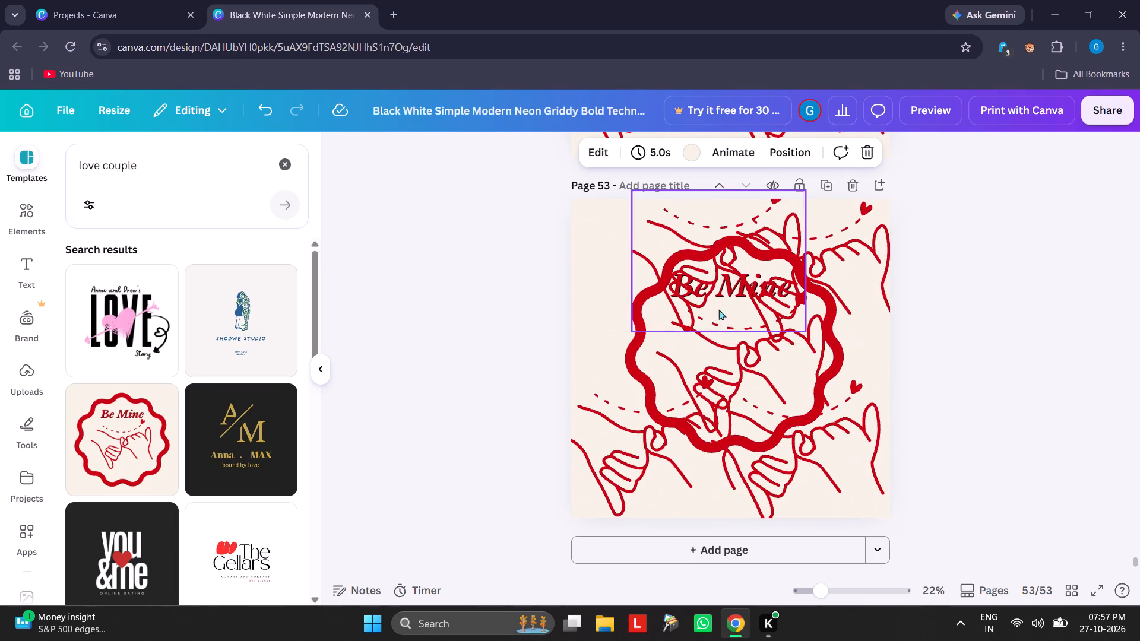
On page 53, move the top-right hands copy to the top-left corner and recolour its lines dark blue.
{"action": "left_click_drag", "start_coordinate": [838, 278], "coordinate": [666, 259]}
{"action": "left_click", "coordinate": [616, 156]}
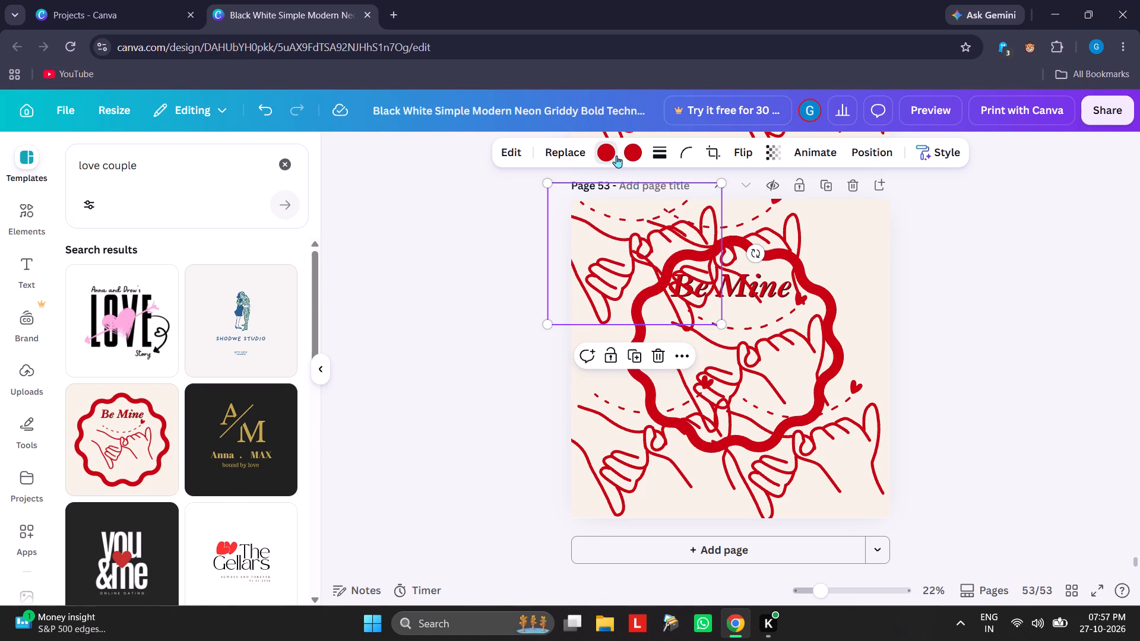
{"action": "left_click", "coordinate": [261, 392]}
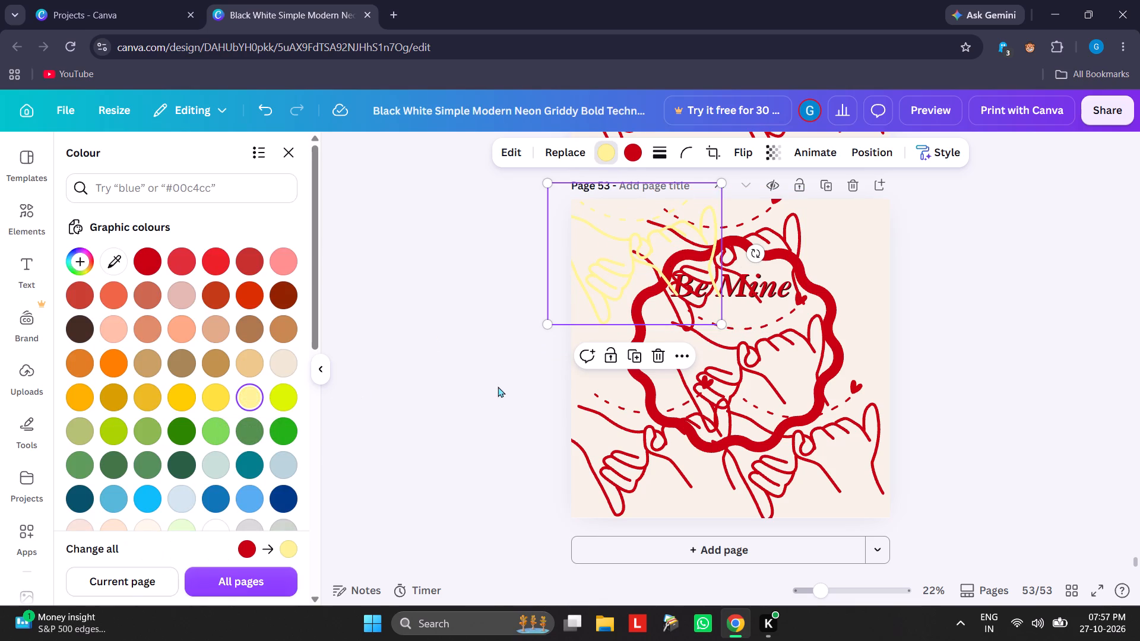
{"action": "left_click", "coordinate": [285, 493]}
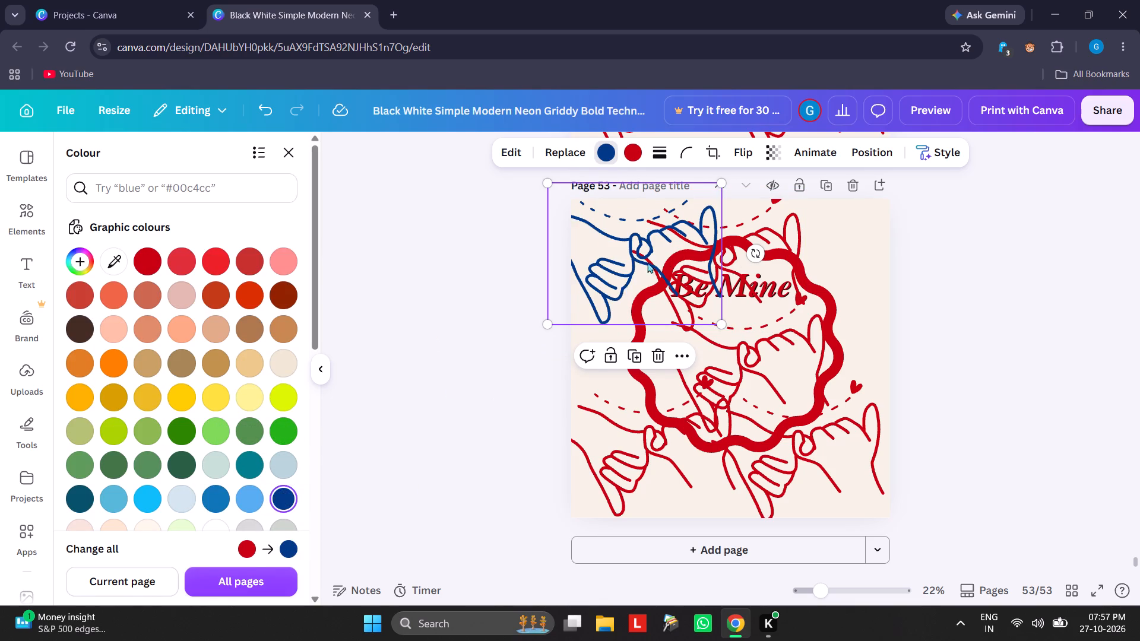
Stack the dark blue hands and the three outer red copies over the central hands with slight offsets.
{"action": "left_click_drag", "start_coordinate": [647, 255], "coordinate": [756, 350]}
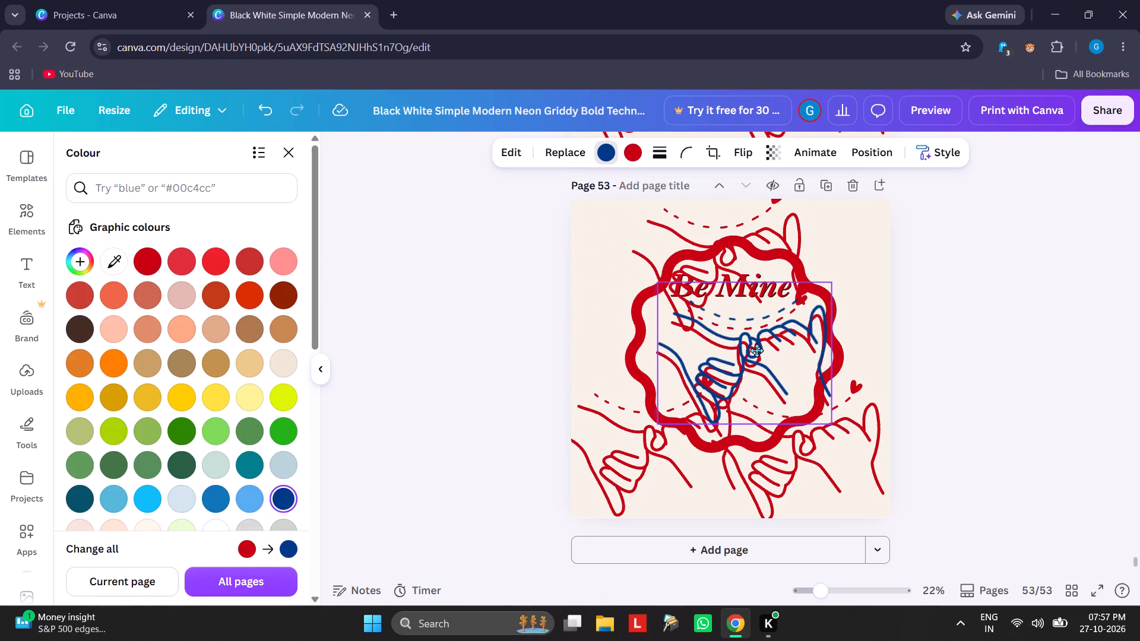
{"action": "left_click_drag", "start_coordinate": [756, 350], "coordinate": [755, 356]}
{"action": "left_click", "coordinate": [918, 313]}
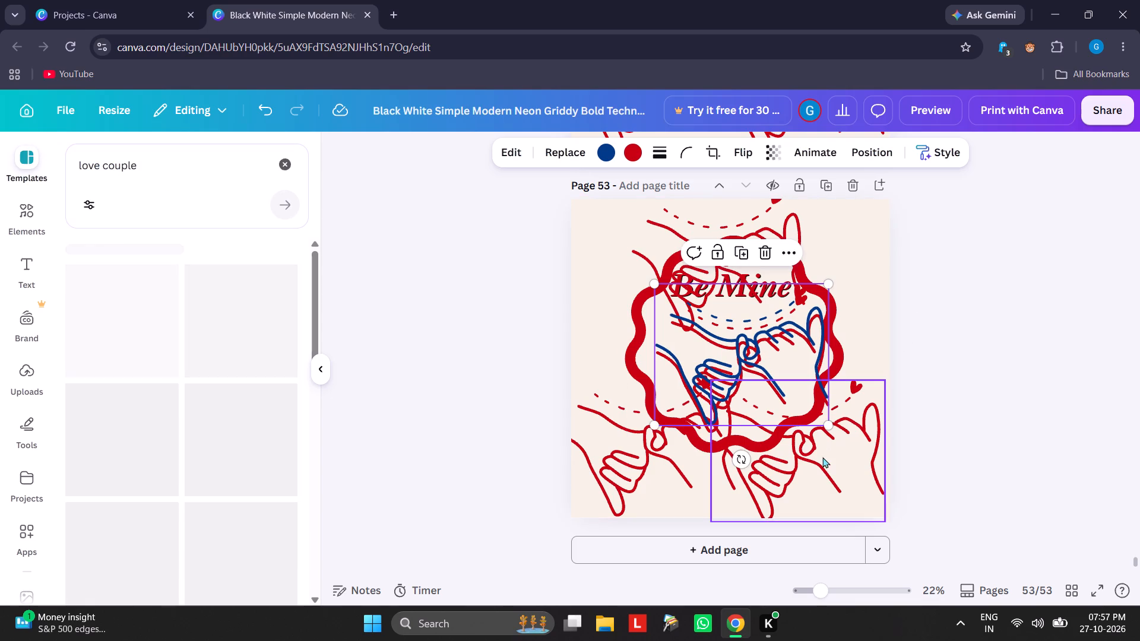
{"action": "left_click_drag", "start_coordinate": [822, 457], "coordinate": [764, 353]}
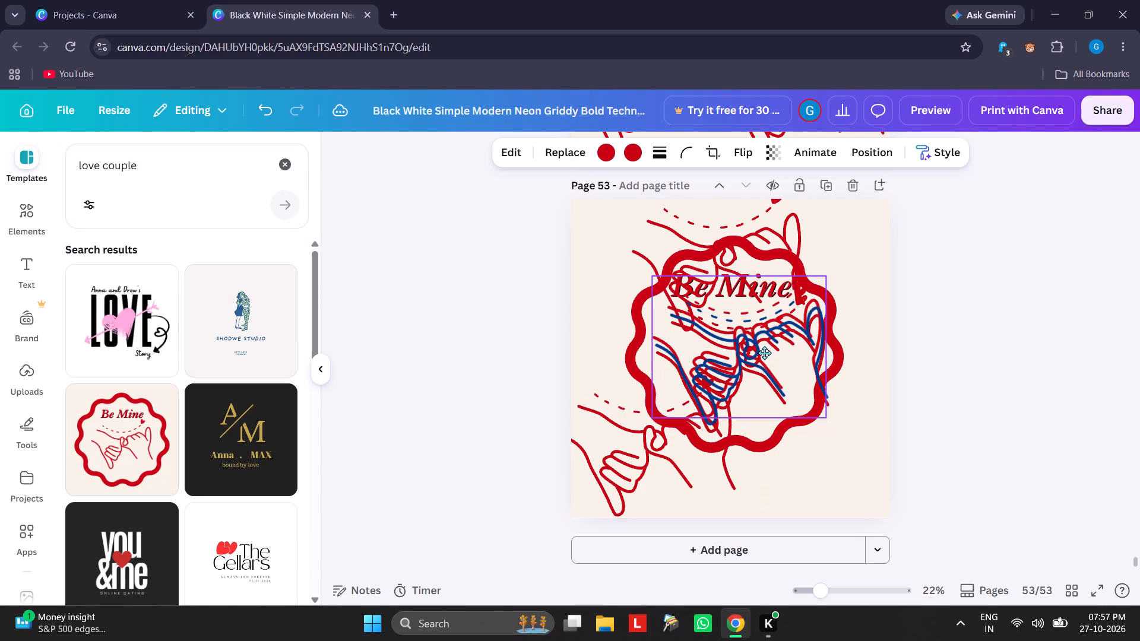
{"action": "left_click_drag", "start_coordinate": [764, 353], "coordinate": [764, 356]}
{"action": "left_click_drag", "start_coordinate": [608, 468], "coordinate": [657, 448]}
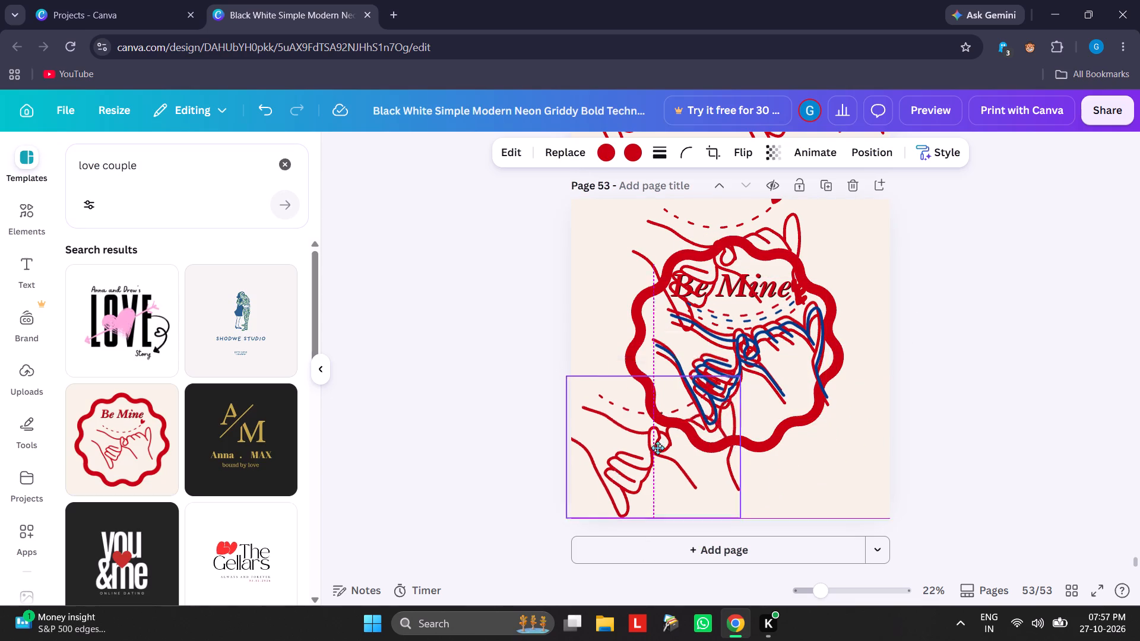
{"action": "left_click_drag", "start_coordinate": [657, 448], "coordinate": [698, 389]}
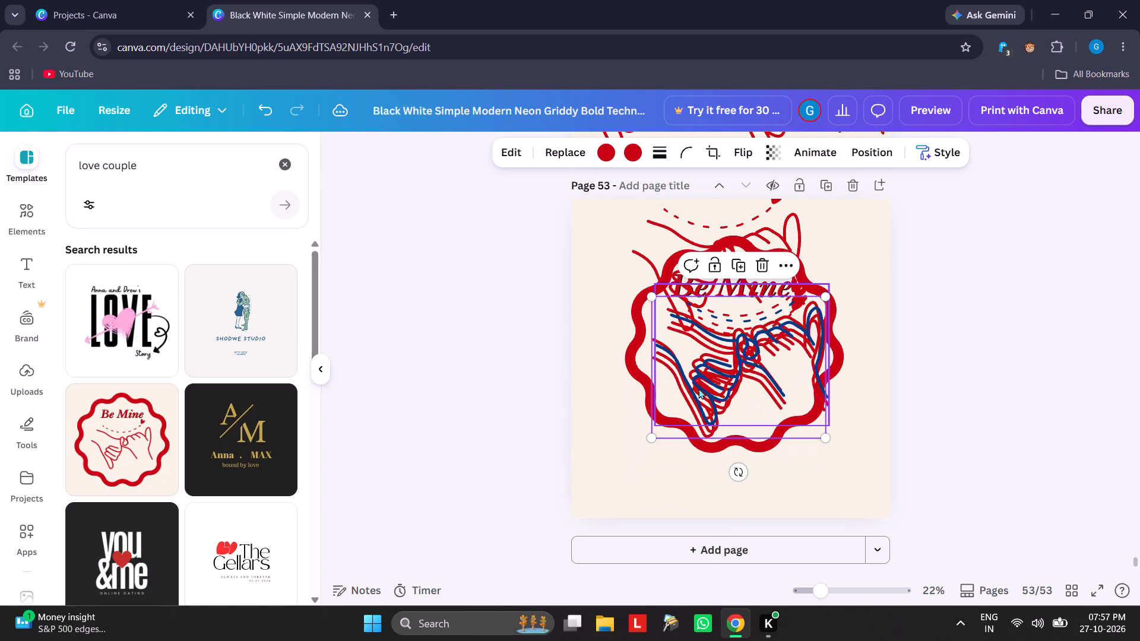
{"action": "left_click_drag", "start_coordinate": [645, 234], "coordinate": [667, 339]}
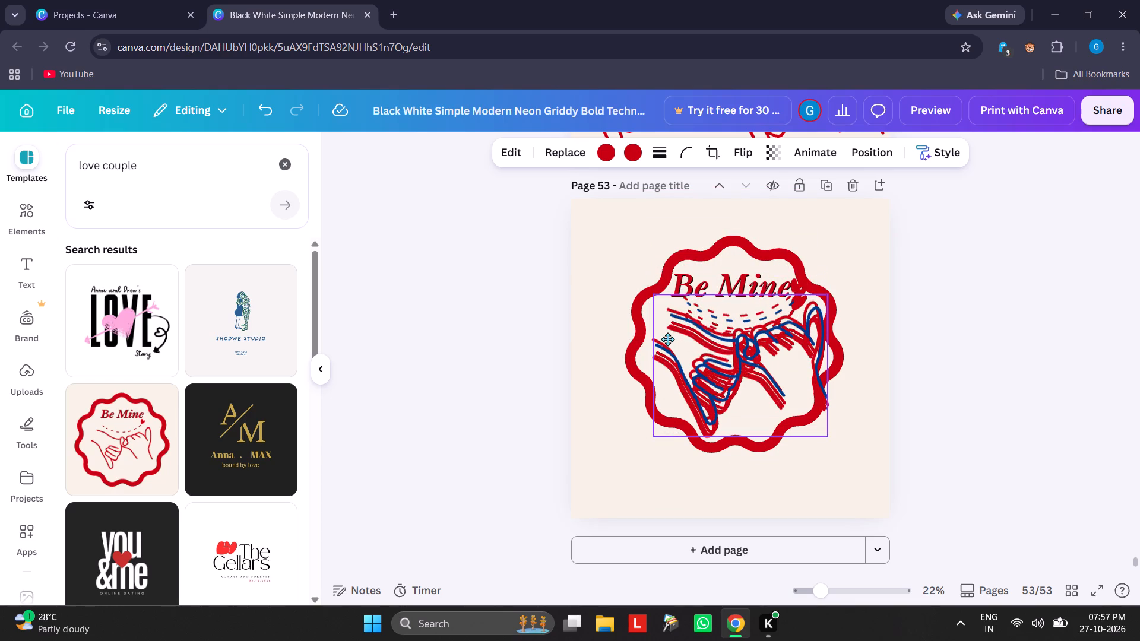
{"action": "left_click_drag", "start_coordinate": [667, 339], "coordinate": [667, 332]}
{"action": "left_click", "coordinate": [929, 338]}
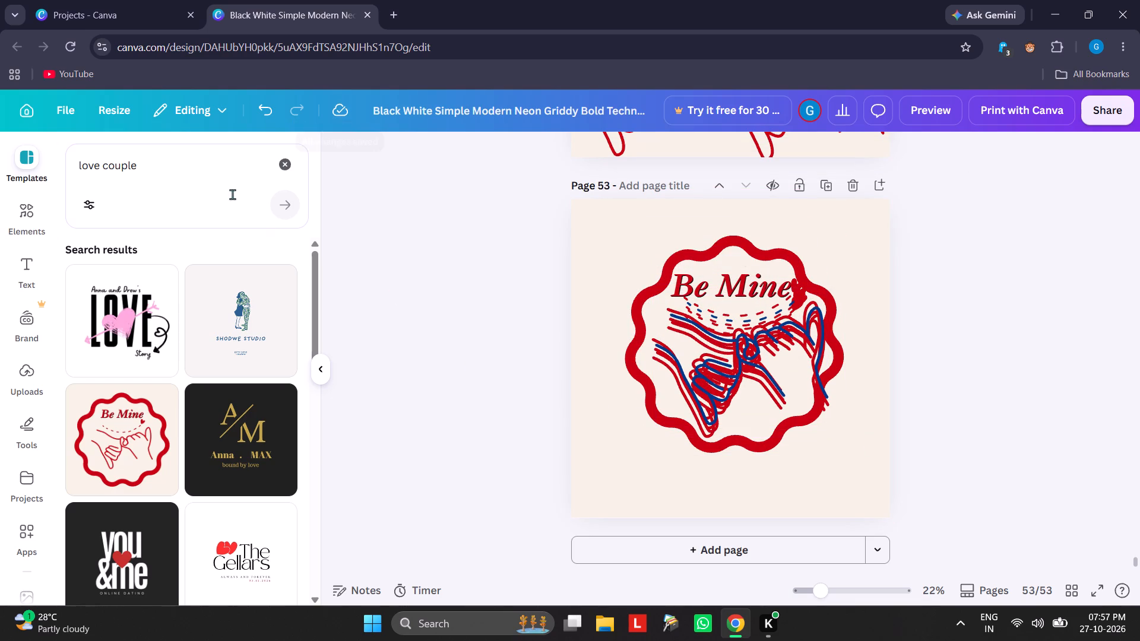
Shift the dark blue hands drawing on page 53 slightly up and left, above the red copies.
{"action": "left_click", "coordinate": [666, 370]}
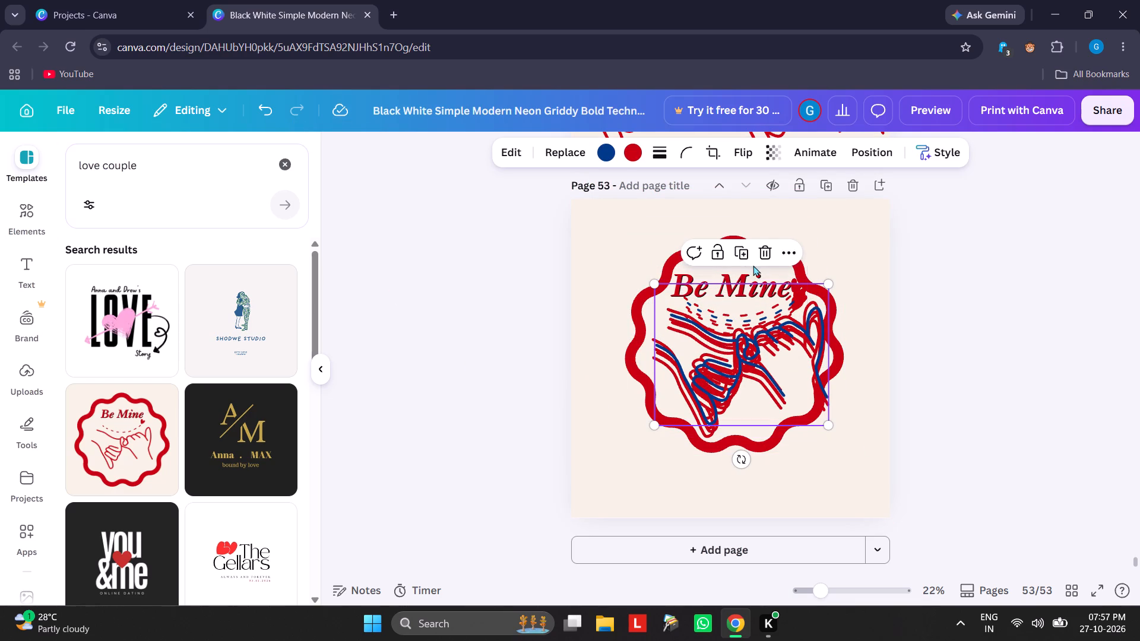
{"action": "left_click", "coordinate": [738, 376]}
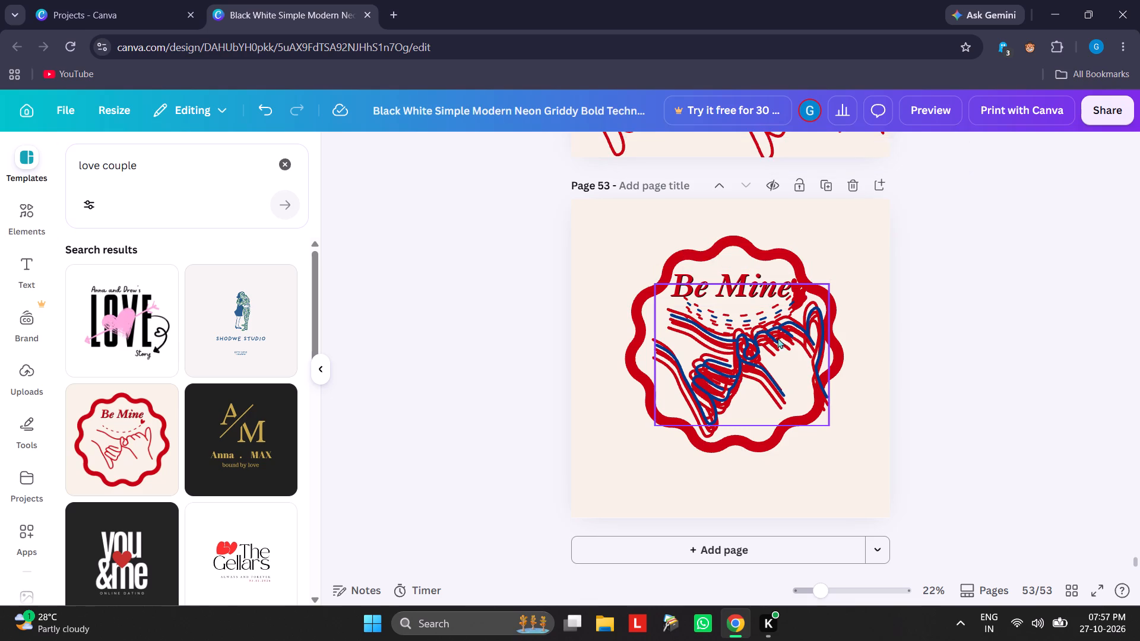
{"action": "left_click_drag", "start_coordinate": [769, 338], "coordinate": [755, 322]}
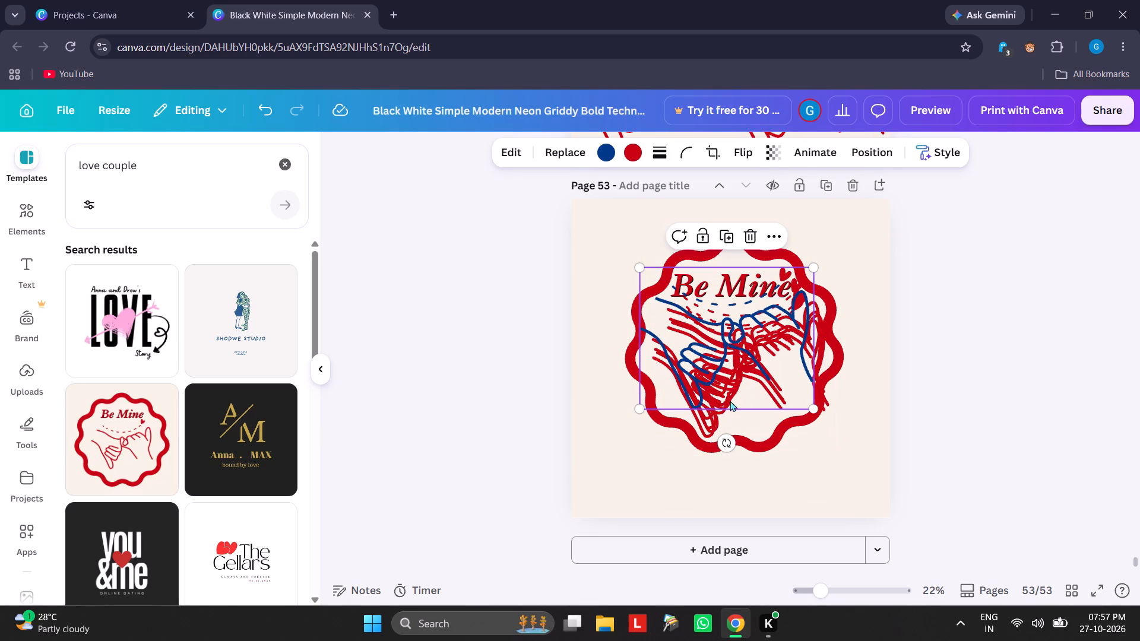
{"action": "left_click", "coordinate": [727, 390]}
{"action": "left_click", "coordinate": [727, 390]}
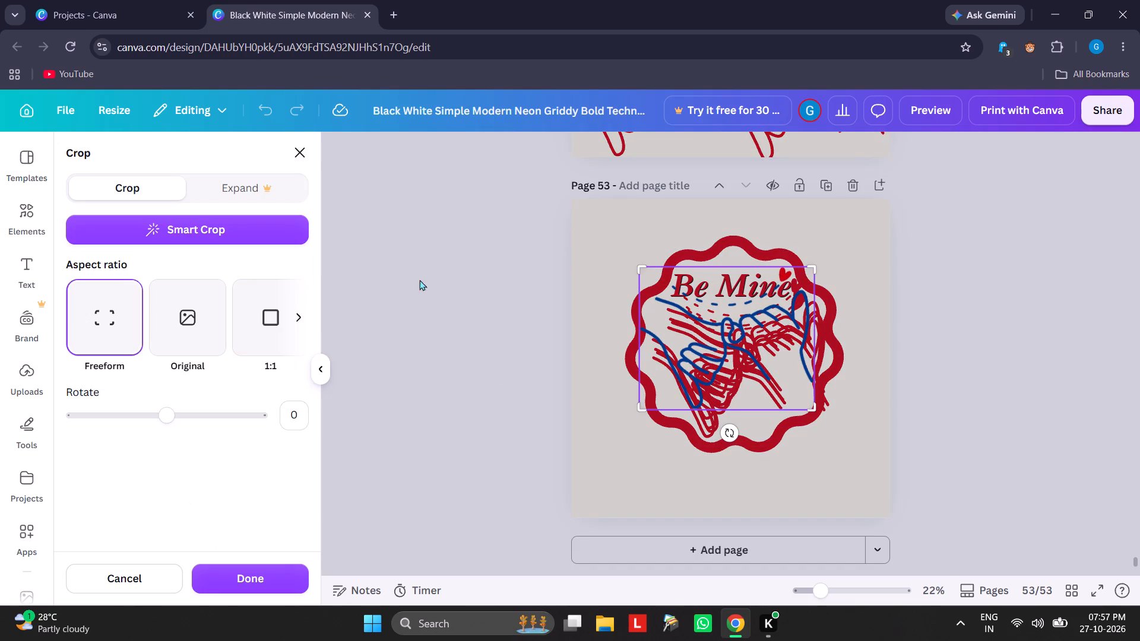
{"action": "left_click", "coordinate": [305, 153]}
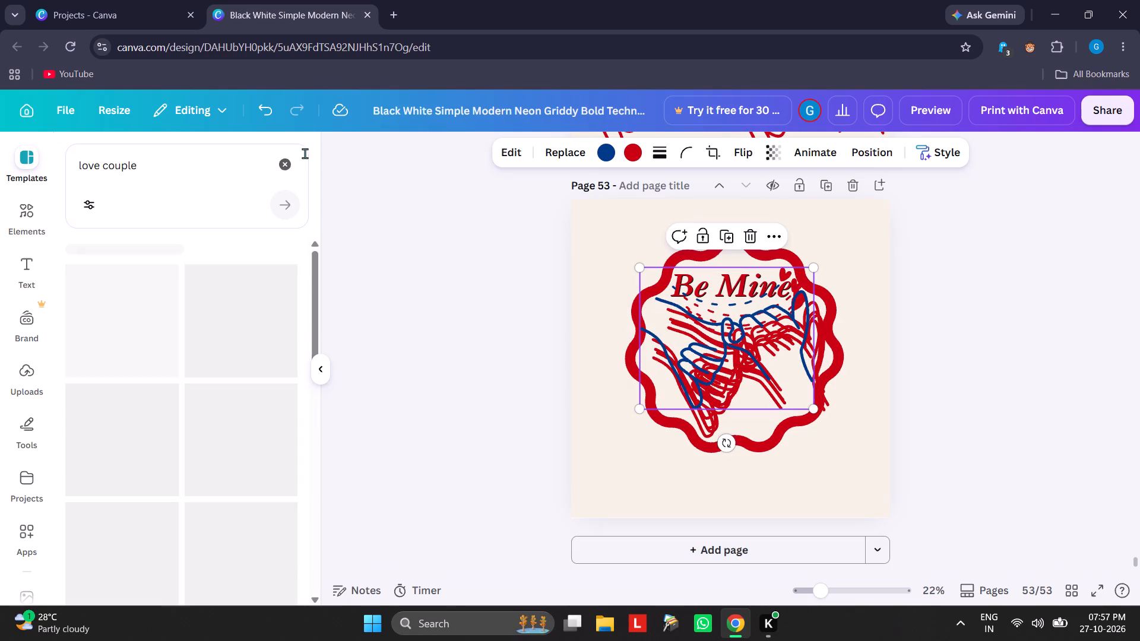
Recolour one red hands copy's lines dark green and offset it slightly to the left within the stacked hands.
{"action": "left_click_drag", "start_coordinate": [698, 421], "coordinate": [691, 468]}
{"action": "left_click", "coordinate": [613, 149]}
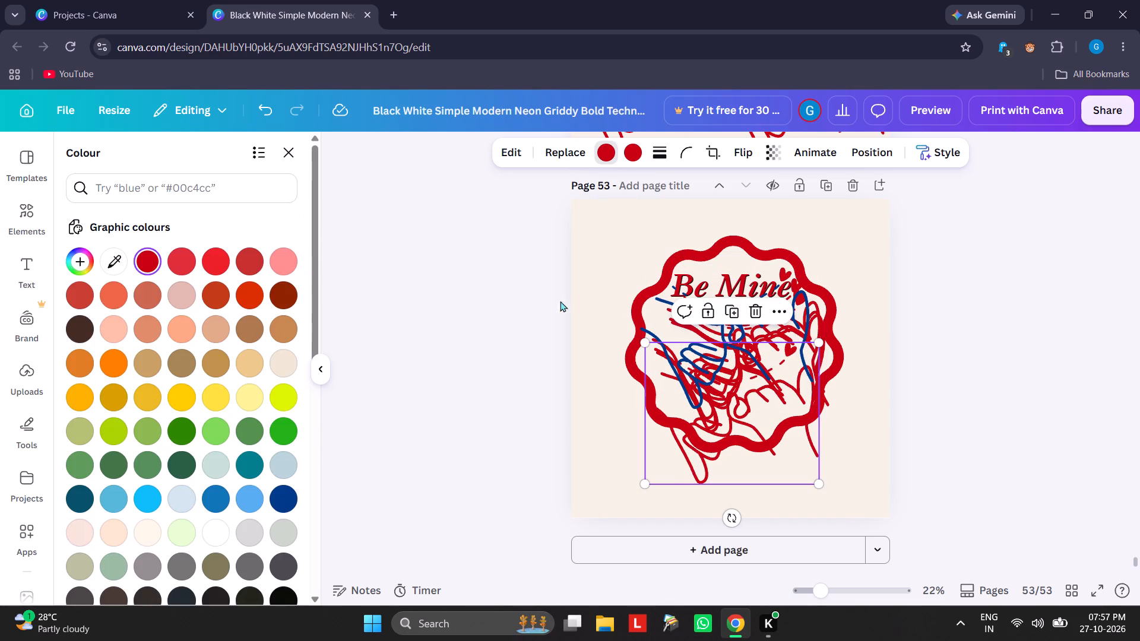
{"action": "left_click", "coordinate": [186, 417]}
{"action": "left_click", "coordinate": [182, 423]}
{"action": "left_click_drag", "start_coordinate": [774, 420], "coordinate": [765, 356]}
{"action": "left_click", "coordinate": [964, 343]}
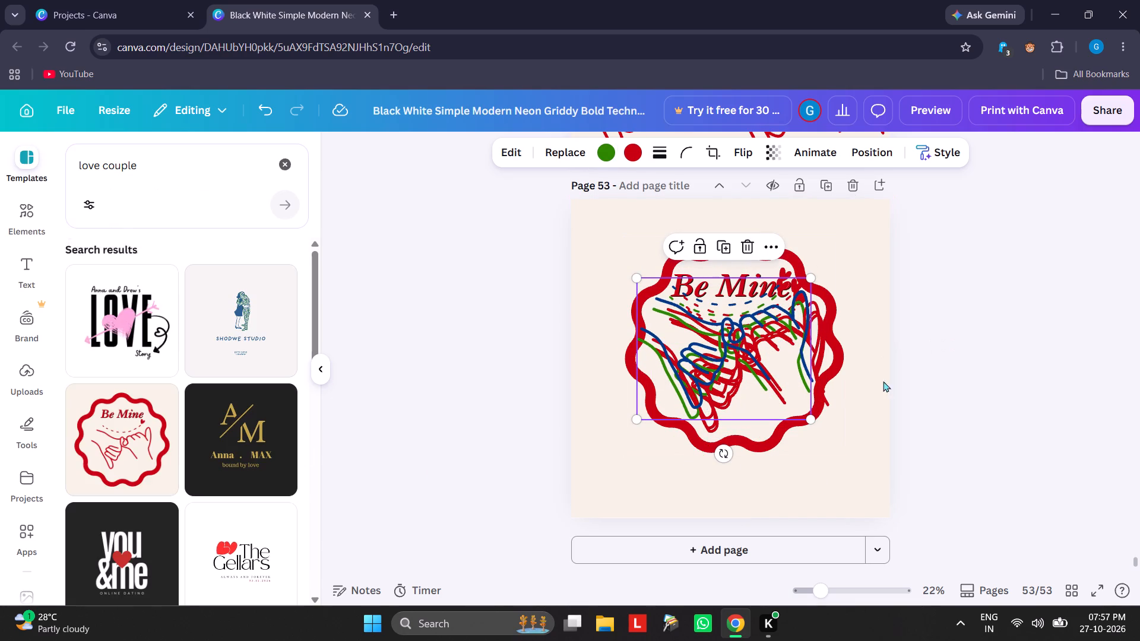
Add the recently used graphic of three red hearts to page 53, placing it partly off the page's bottom-left corner.
{"action": "left_click", "coordinate": [748, 486]}
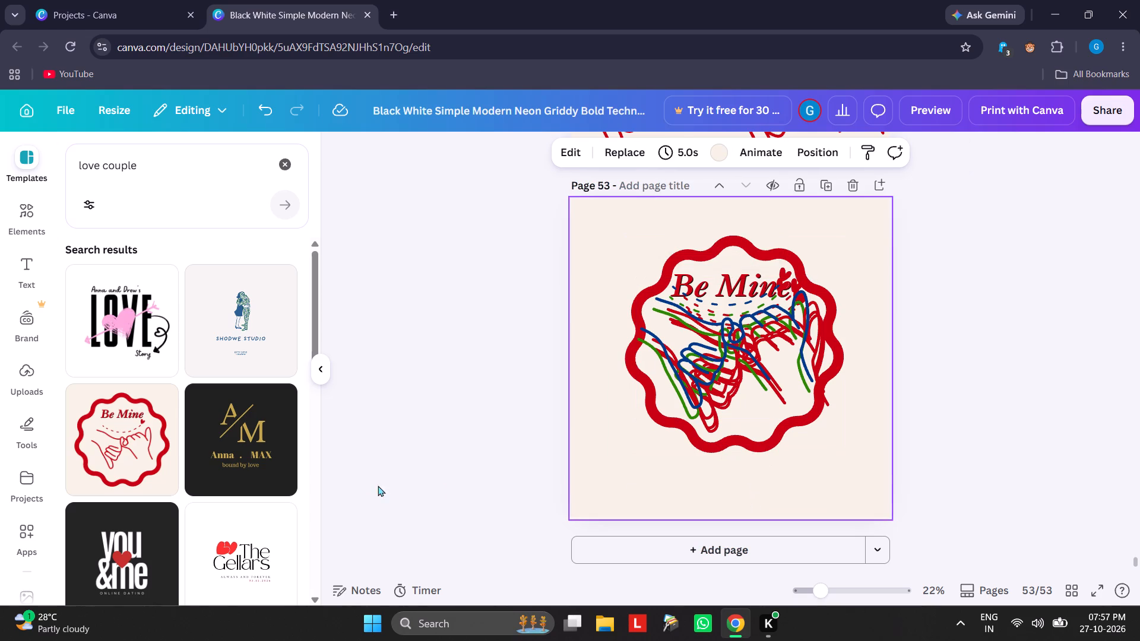
{"action": "left_click_drag", "start_coordinate": [154, 170], "coordinate": [90, 150]}
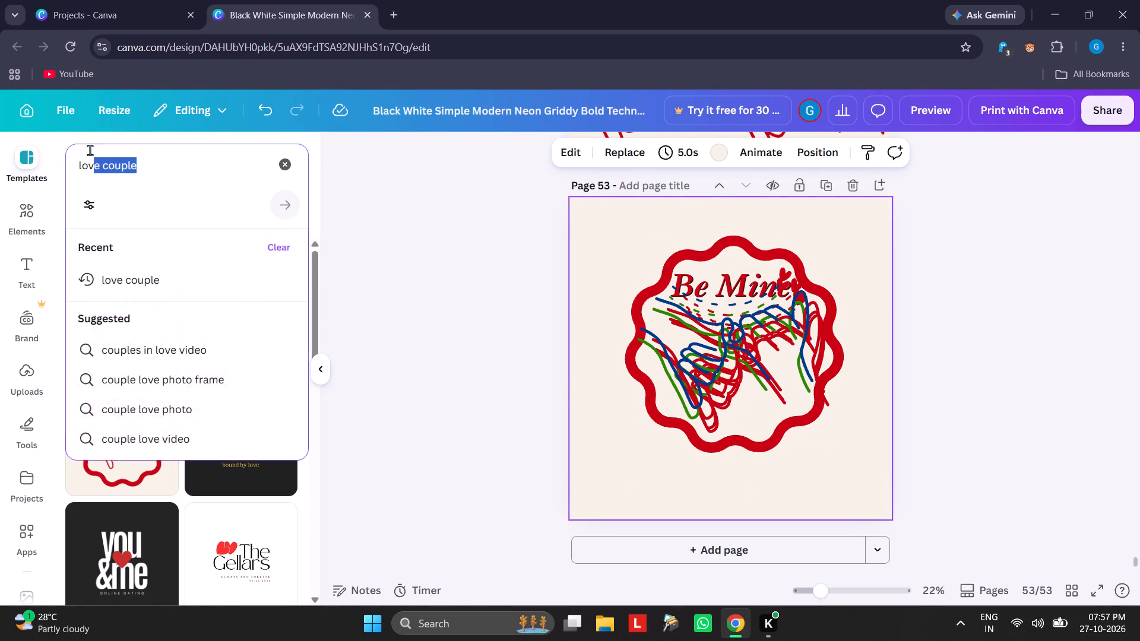
{"action": "left_click_drag", "start_coordinate": [90, 150], "coordinate": [58, 156]}
{"action": "left_click", "coordinate": [22, 210]}
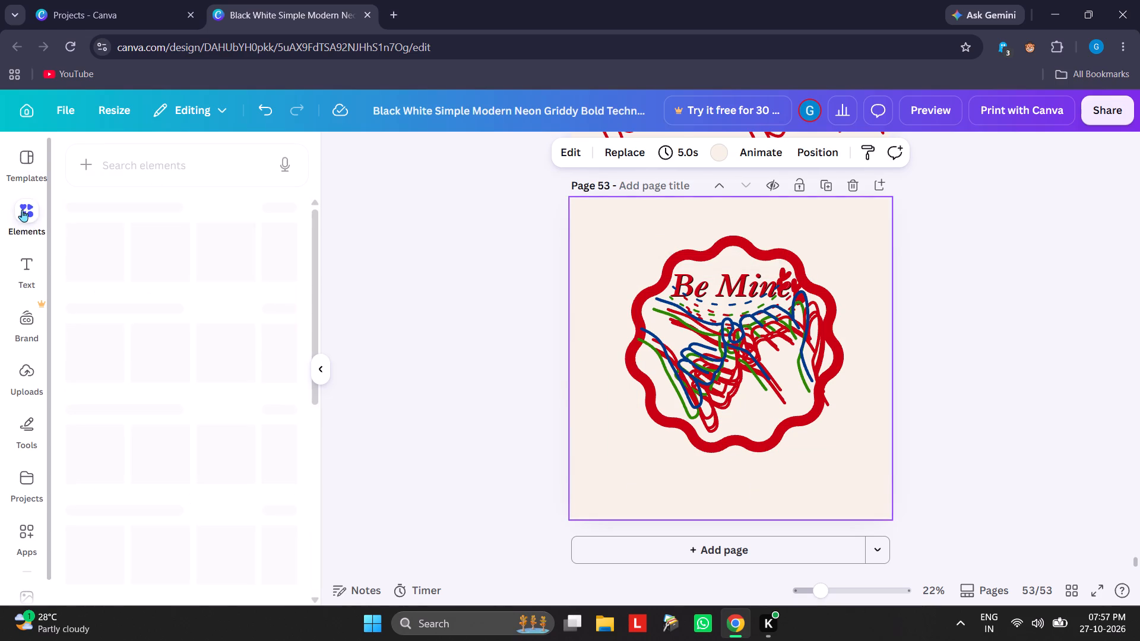
{"action": "left_click", "coordinate": [102, 245]}
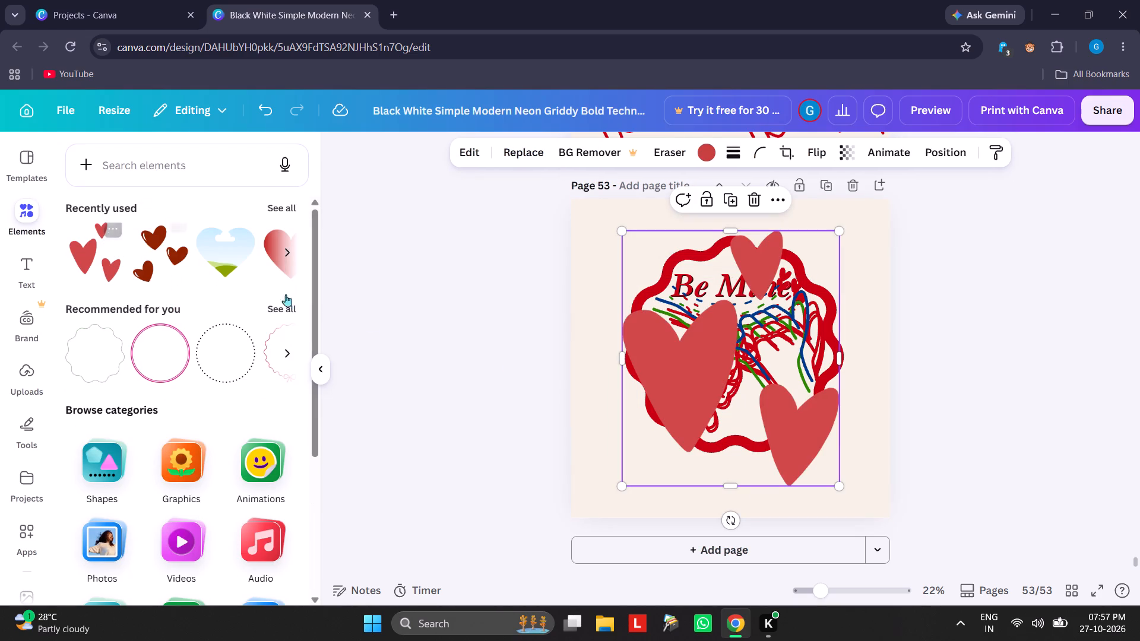
{"action": "left_click_drag", "start_coordinate": [759, 364], "coordinate": [641, 493]}
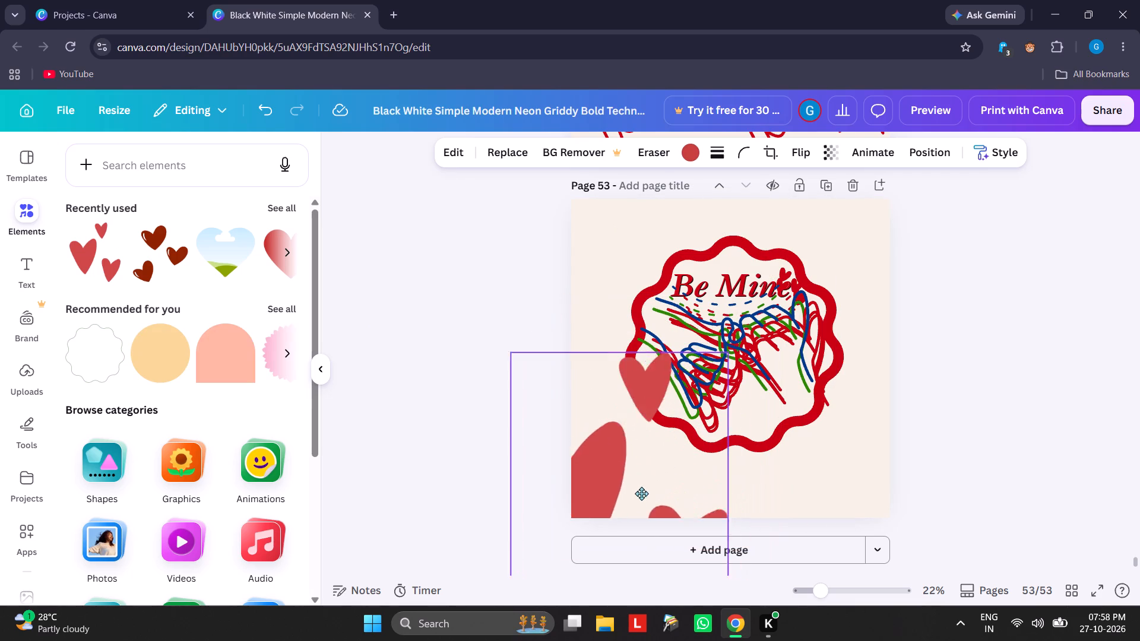
{"action": "left_click_drag", "start_coordinate": [641, 493], "coordinate": [626, 566]}
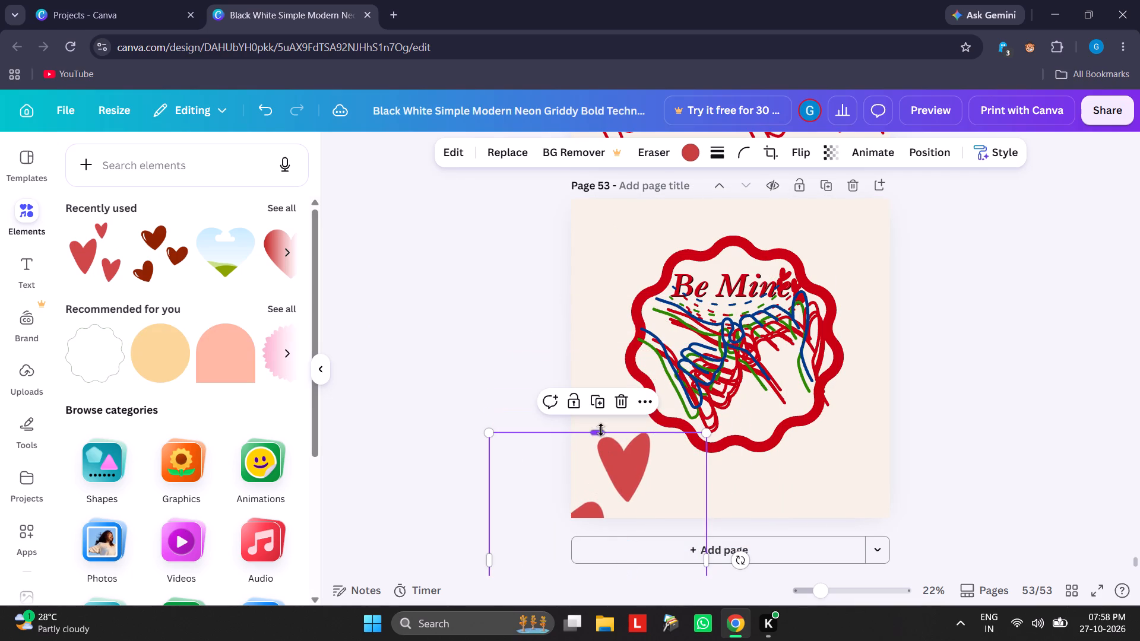
Duplicate the hearts graphic three times, placing the copies partly off the page's bottom-right, top-right and top-left corners.
{"action": "left_click", "coordinate": [600, 396]}
{"action": "left_click_drag", "start_coordinate": [625, 474], "coordinate": [868, 466]}
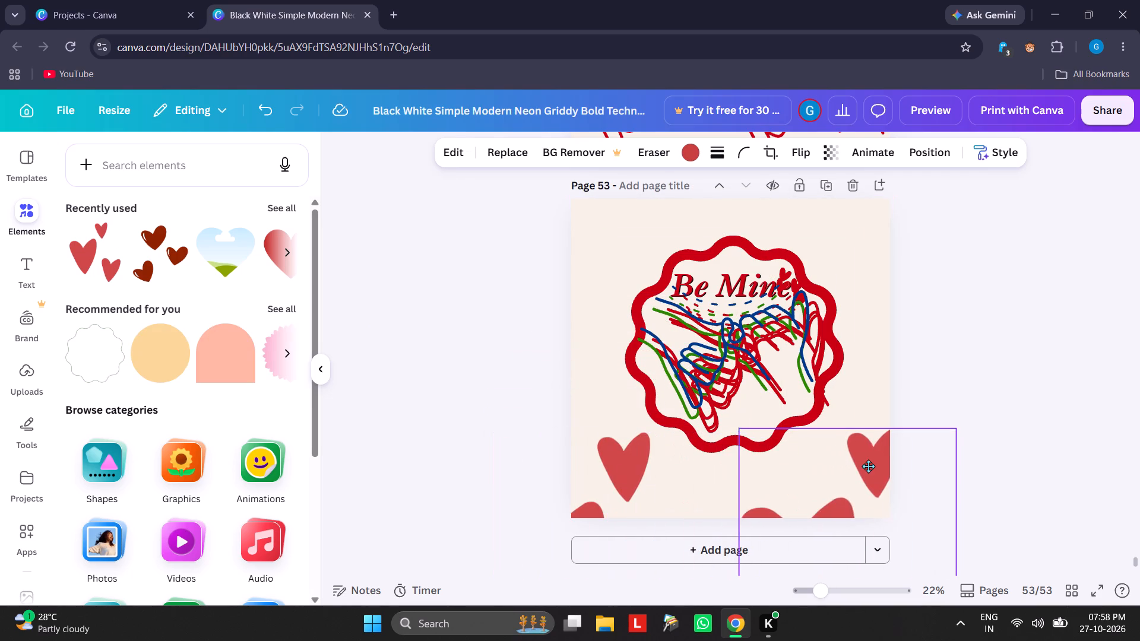
{"action": "left_click_drag", "start_coordinate": [868, 466], "coordinate": [857, 465]}
{"action": "left_click", "coordinate": [830, 392]}
{"action": "left_click_drag", "start_coordinate": [851, 486], "coordinate": [838, 218]}
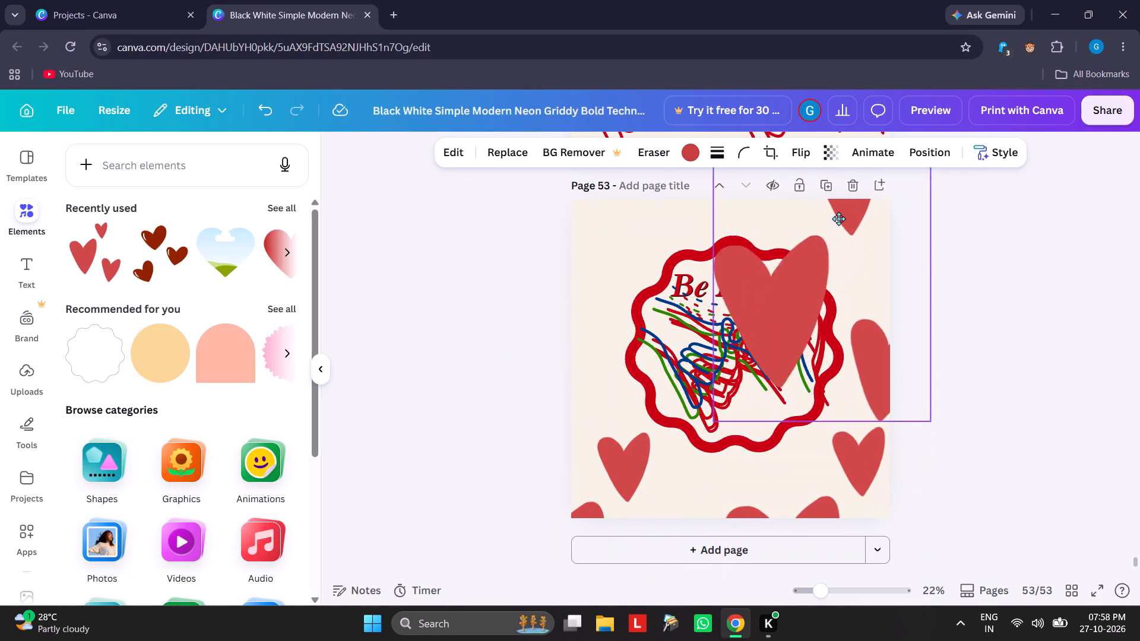
{"action": "left_click_drag", "start_coordinate": [838, 218], "coordinate": [920, 126]}
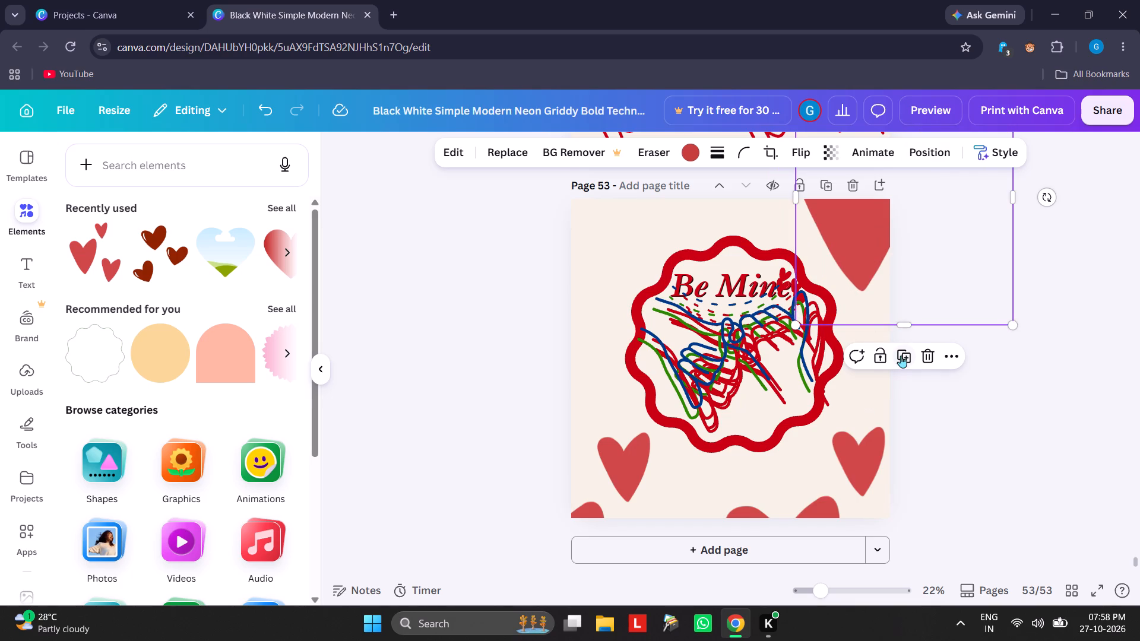
{"action": "left_click", "coordinate": [901, 356]}
{"action": "left_click_drag", "start_coordinate": [845, 251], "coordinate": [477, 227]}
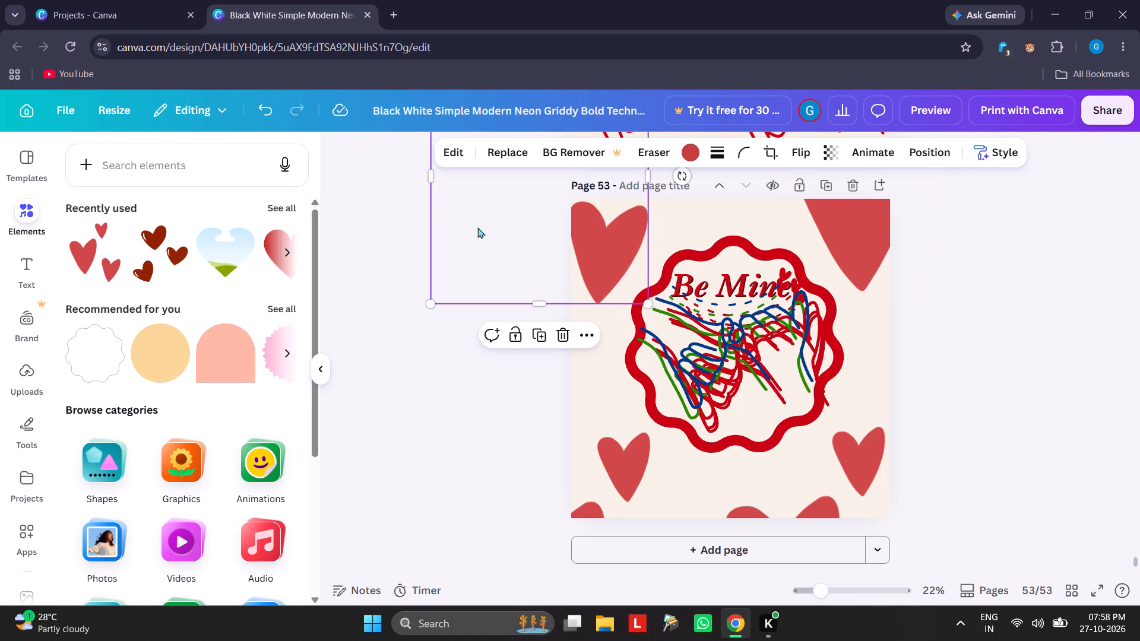
{"action": "left_click", "coordinate": [1056, 373]}
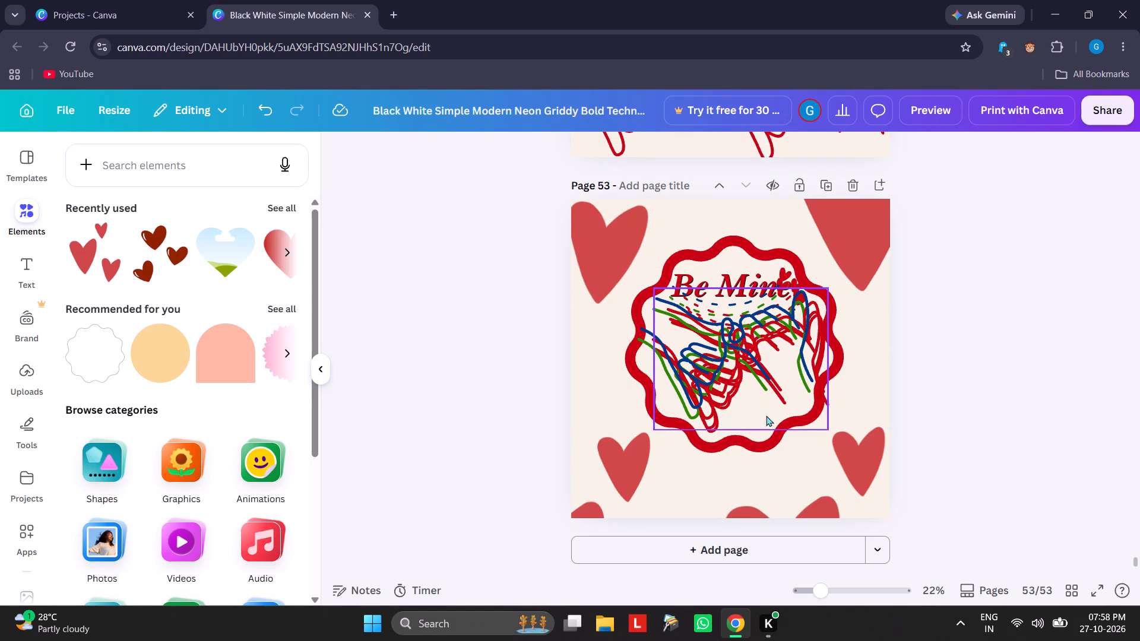
Delete all the hands drawings from page 53, including the dark blue, green and red copies.
{"action": "left_click_drag", "start_coordinate": [759, 367], "coordinate": [737, 398]}
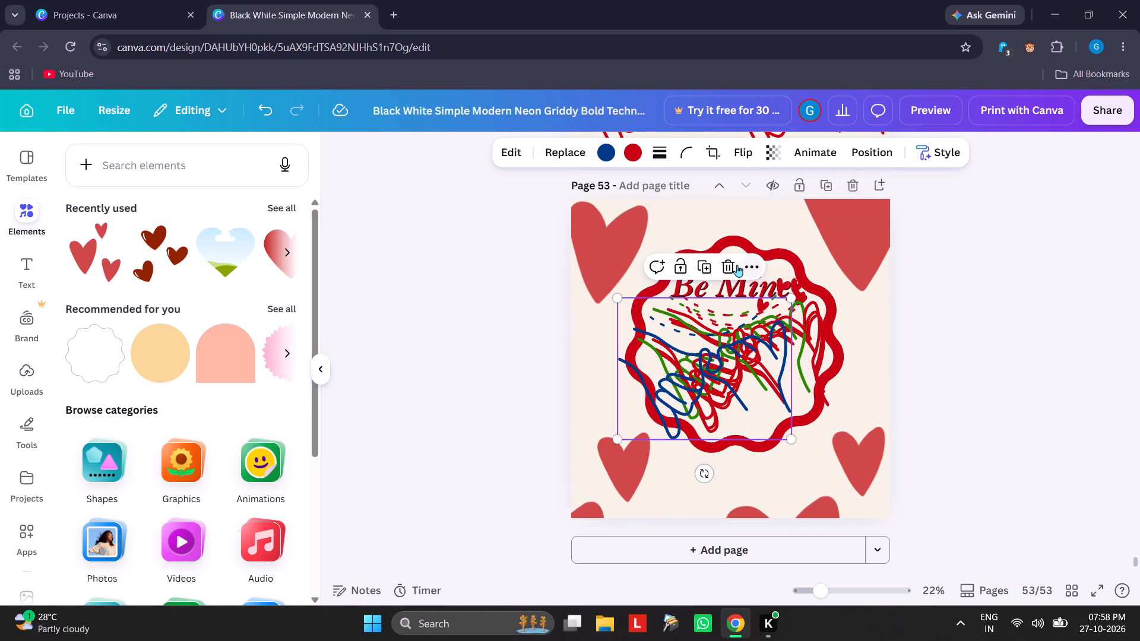
{"action": "left_click", "coordinate": [737, 265]}
{"action": "left_click", "coordinate": [739, 351]}
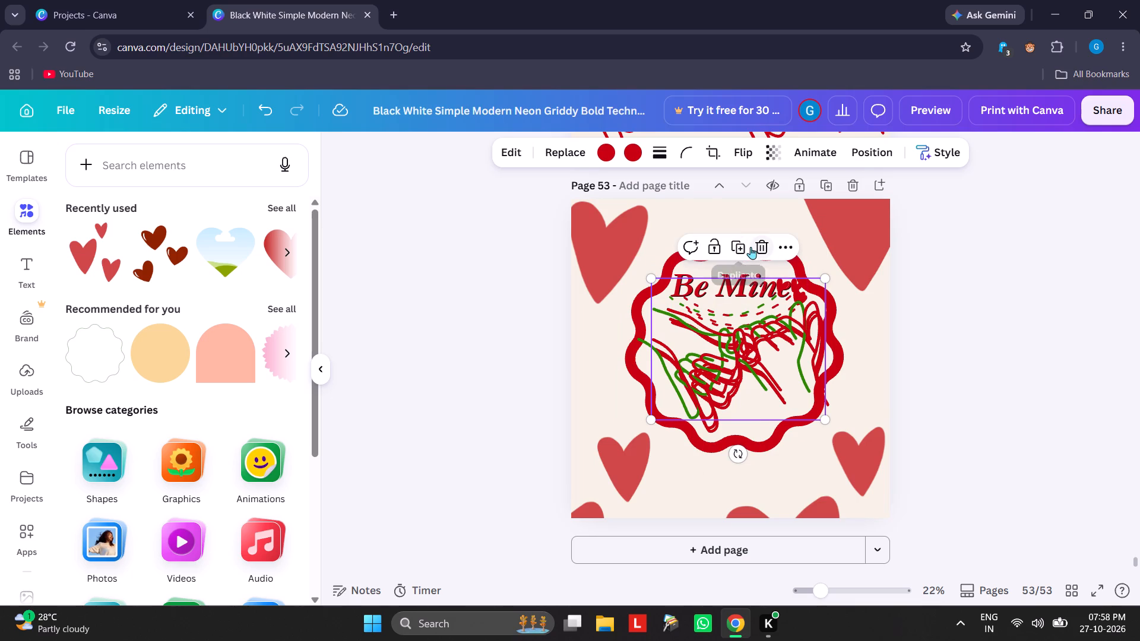
{"action": "left_click", "coordinate": [750, 247]}
{"action": "left_click", "coordinate": [744, 359]}
{"action": "left_click", "coordinate": [750, 246]}
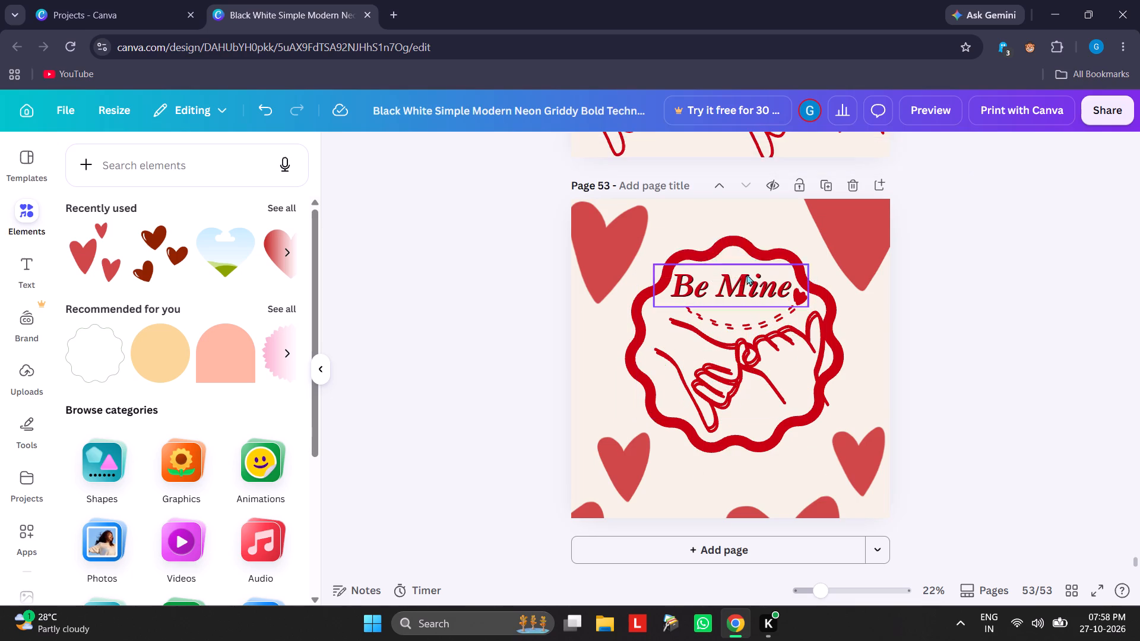
{"action": "left_click", "coordinate": [752, 340]}
{"action": "left_click", "coordinate": [755, 259]}
{"action": "left_click", "coordinate": [753, 332]}
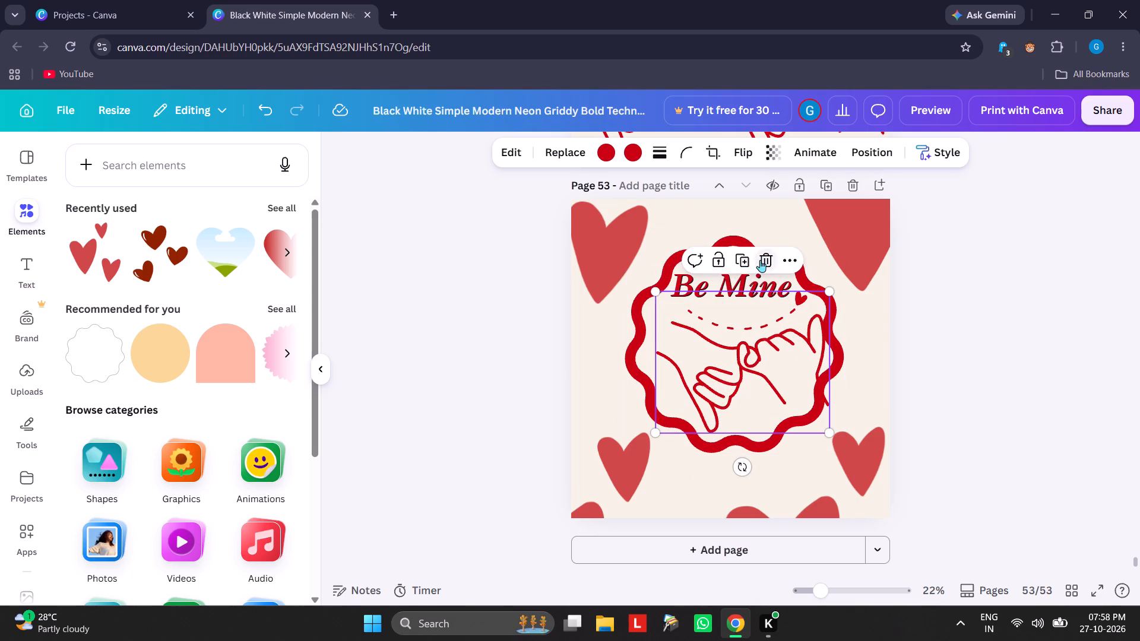
{"action": "left_click", "coordinate": [760, 260]}
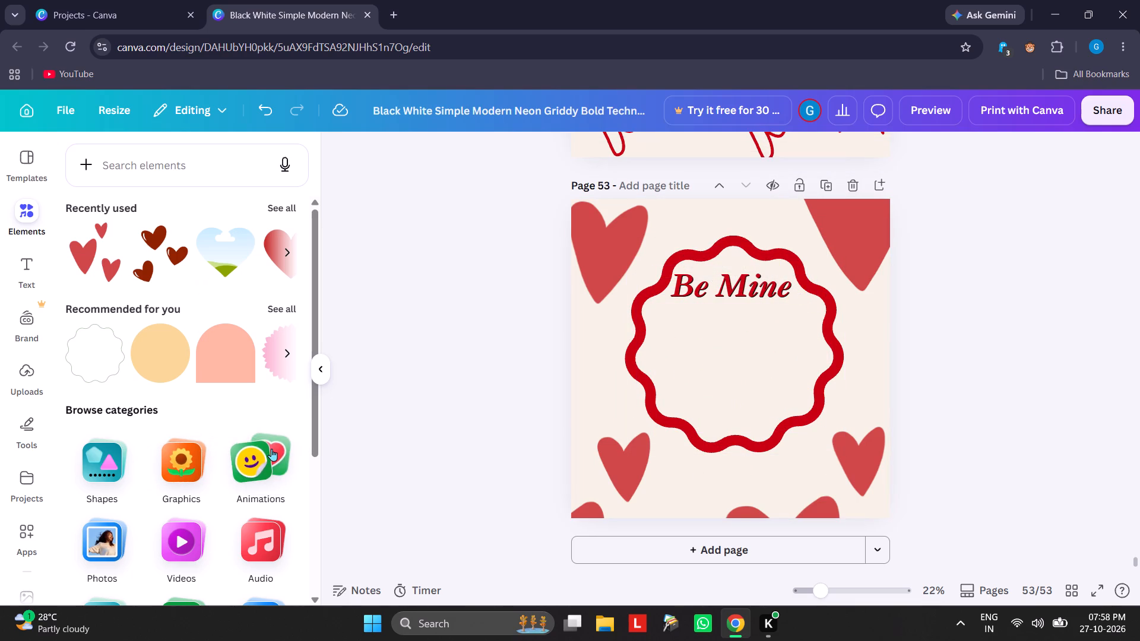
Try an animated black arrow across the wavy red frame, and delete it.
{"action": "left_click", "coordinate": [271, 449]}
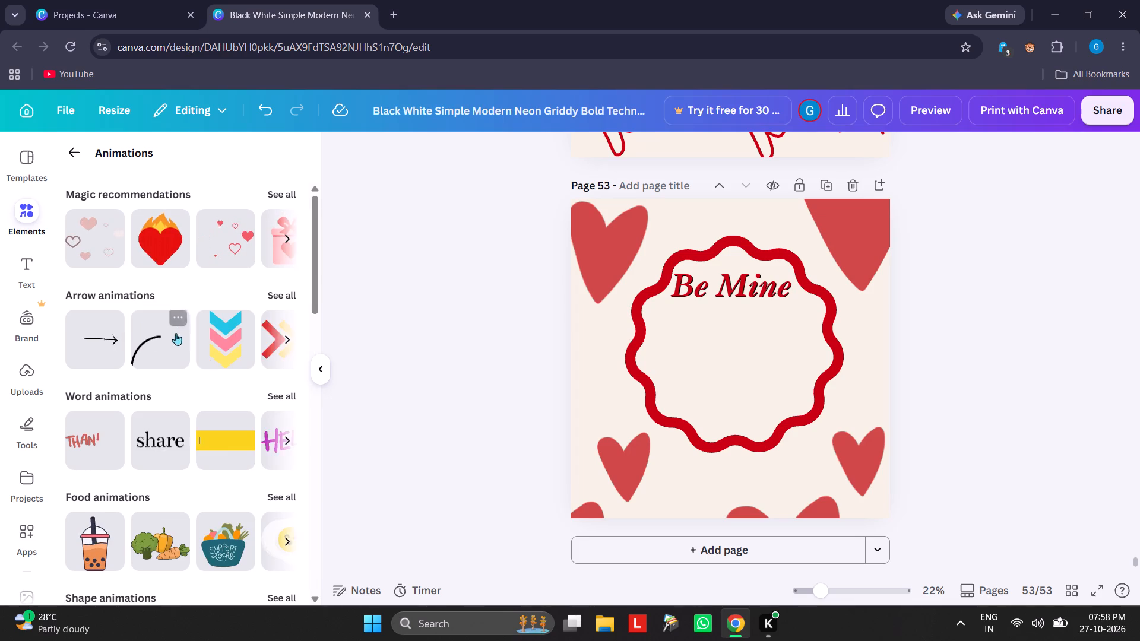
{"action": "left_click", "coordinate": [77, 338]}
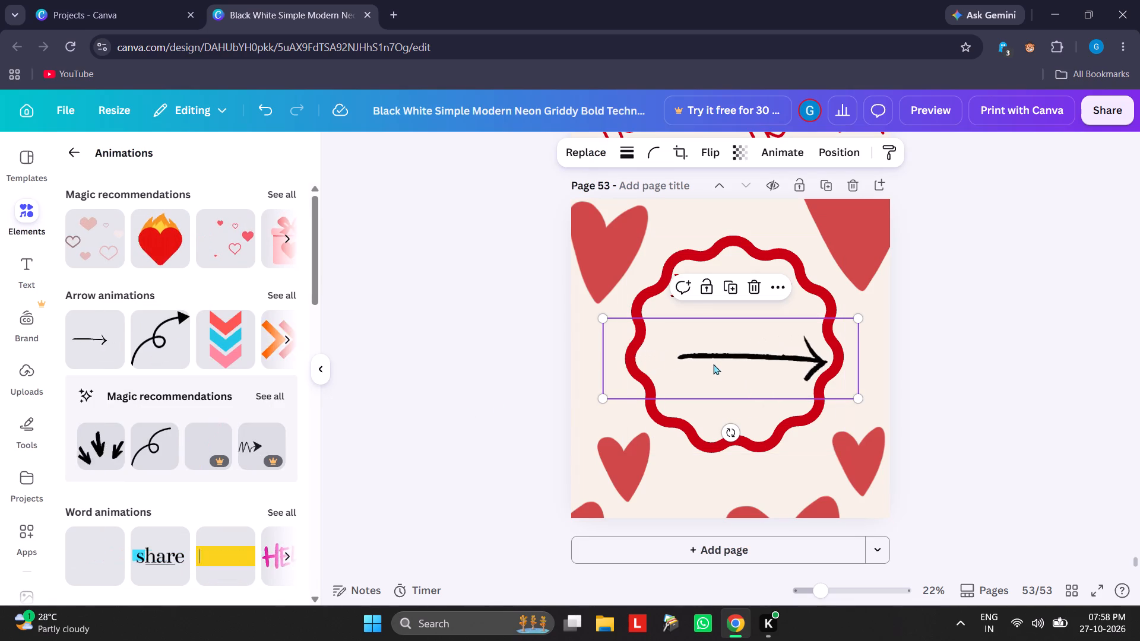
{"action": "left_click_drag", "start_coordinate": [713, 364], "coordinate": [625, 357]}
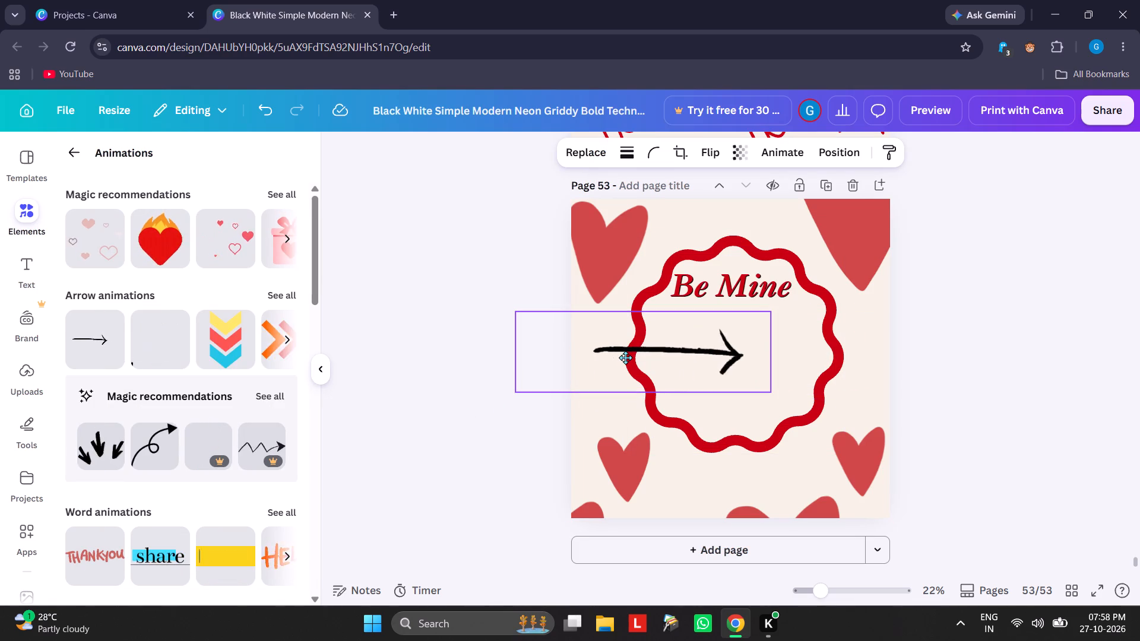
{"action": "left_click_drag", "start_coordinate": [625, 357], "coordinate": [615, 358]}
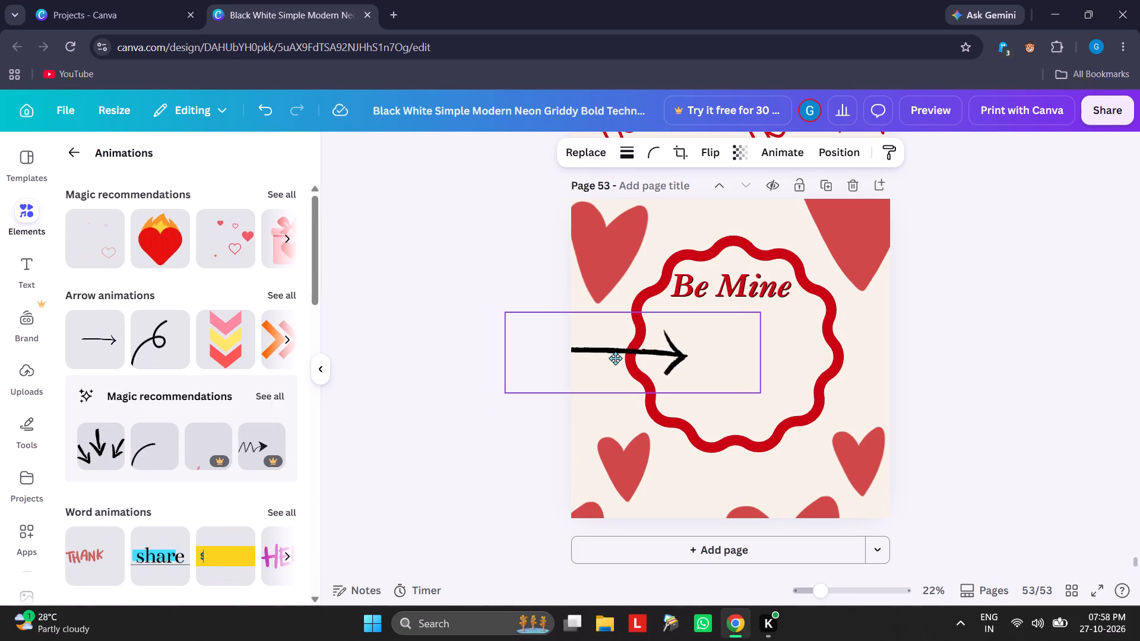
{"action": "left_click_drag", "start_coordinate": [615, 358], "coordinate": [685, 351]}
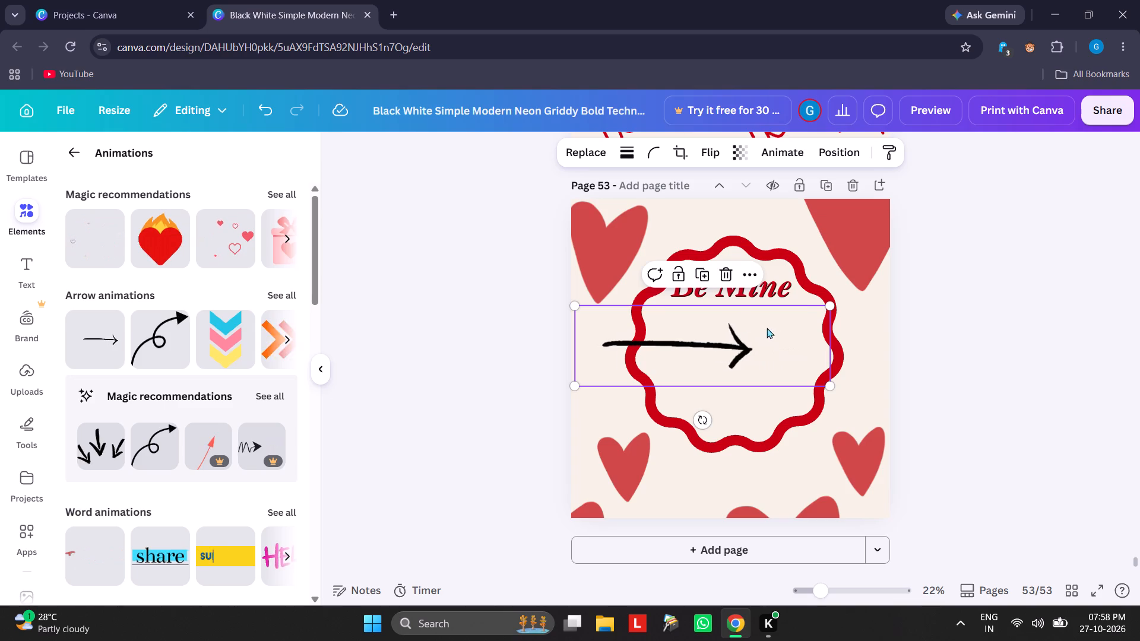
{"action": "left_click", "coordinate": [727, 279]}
Delete the "Be Mine" text from page 53.
{"action": "left_click", "coordinate": [742, 292]}
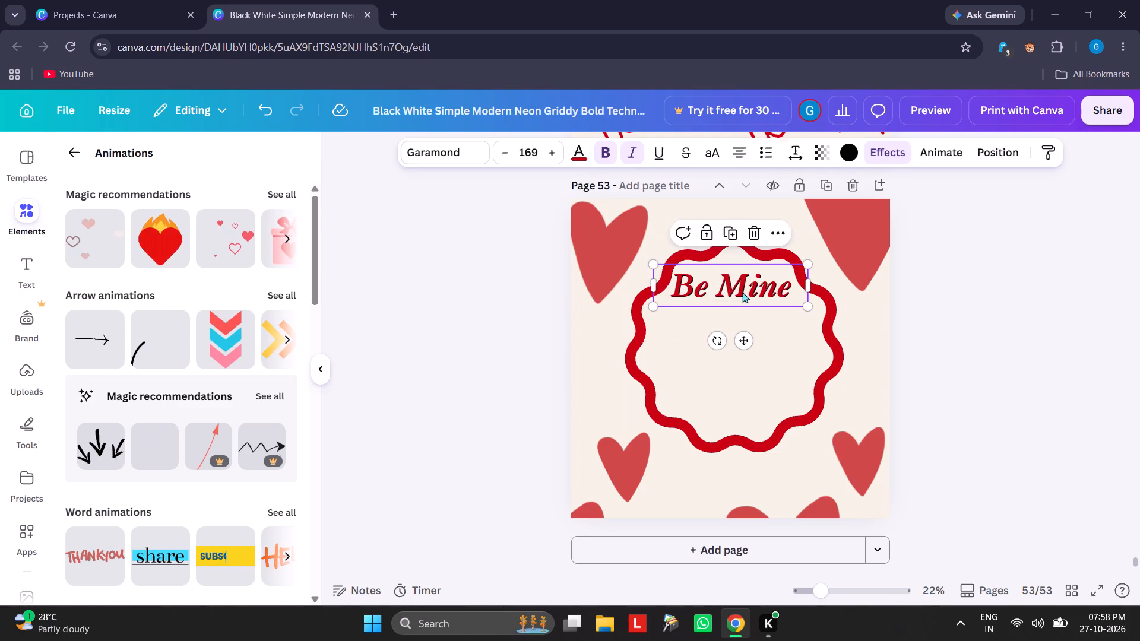
{"action": "left_click", "coordinate": [752, 234]}
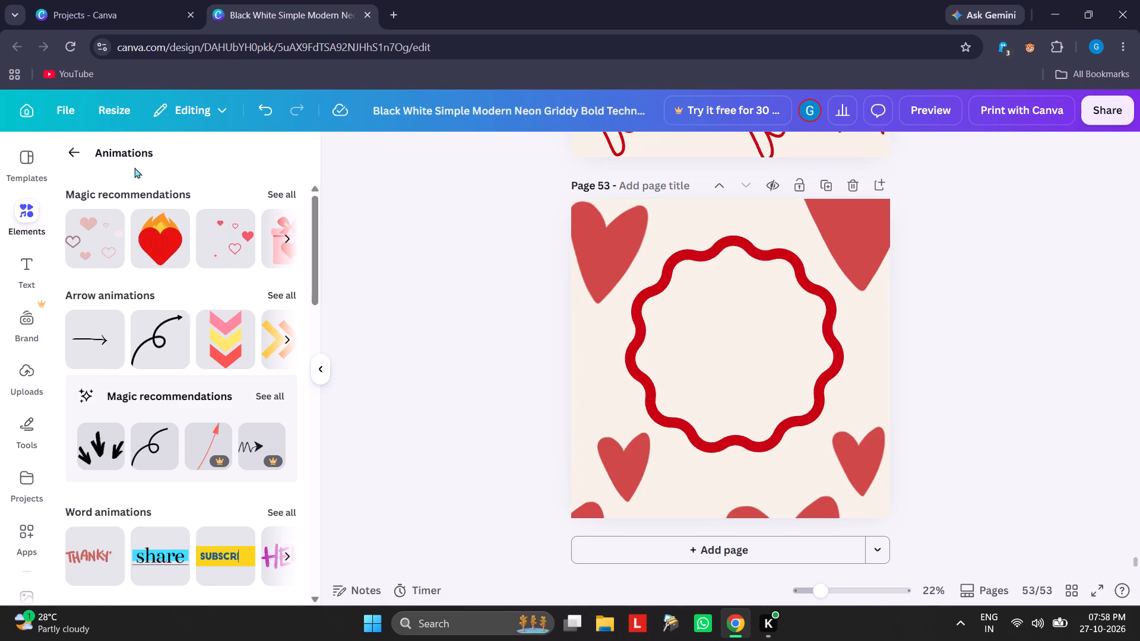
Search the elements library for "copule" to bring up couple graphics.
{"action": "left_click", "coordinate": [34, 217]}
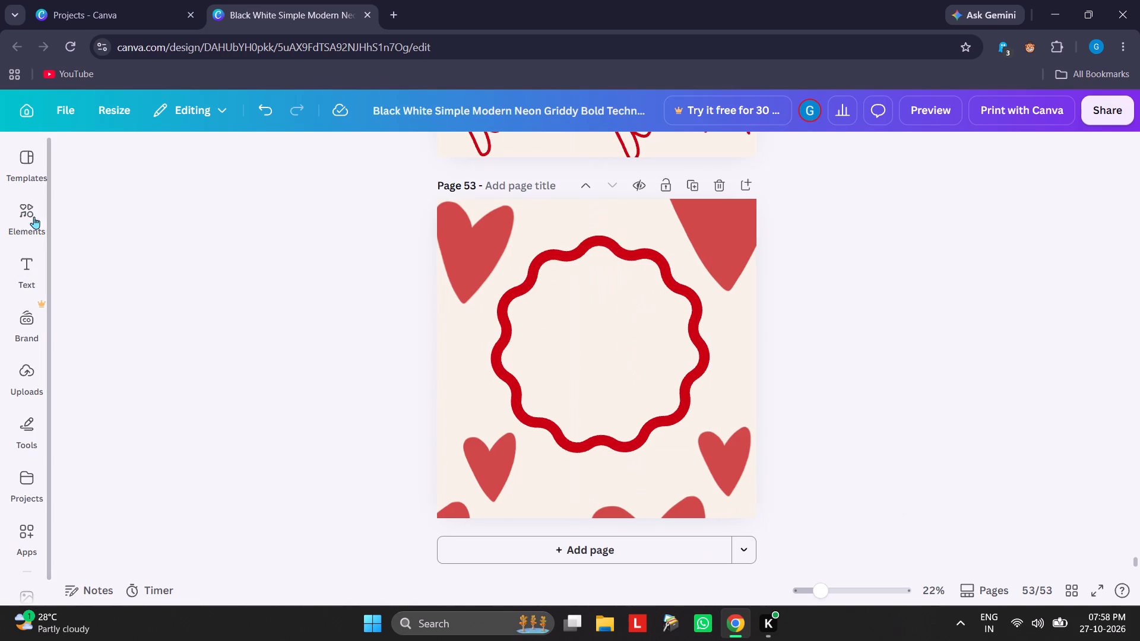
{"action": "left_click", "coordinate": [21, 208]}
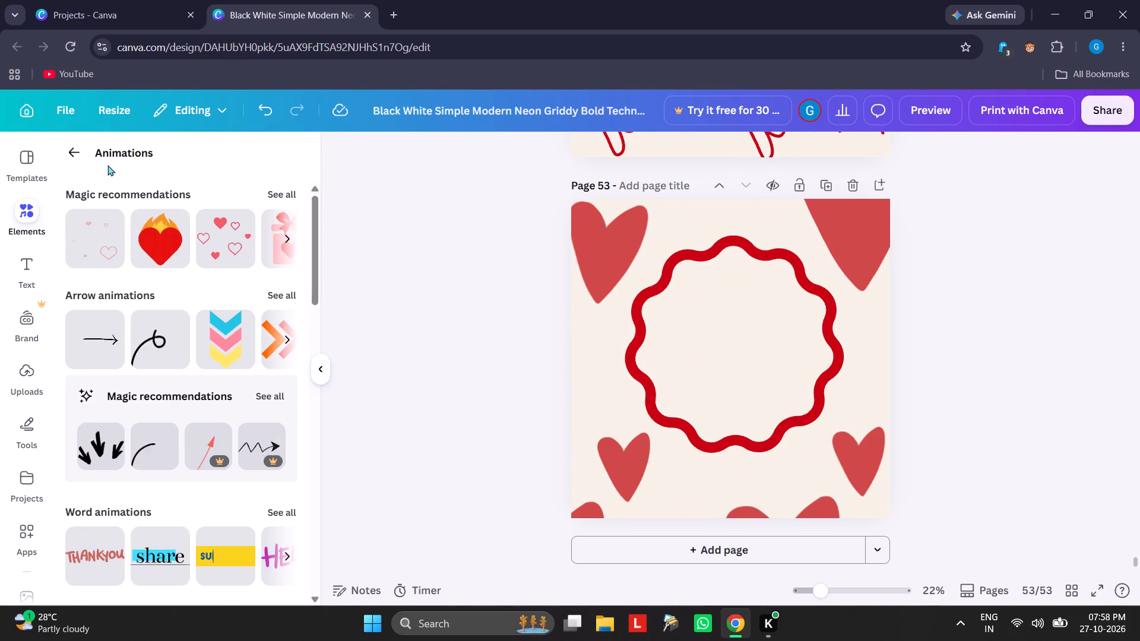
{"action": "left_click", "coordinate": [71, 153]}
{"action": "left_click", "coordinate": [153, 160]}
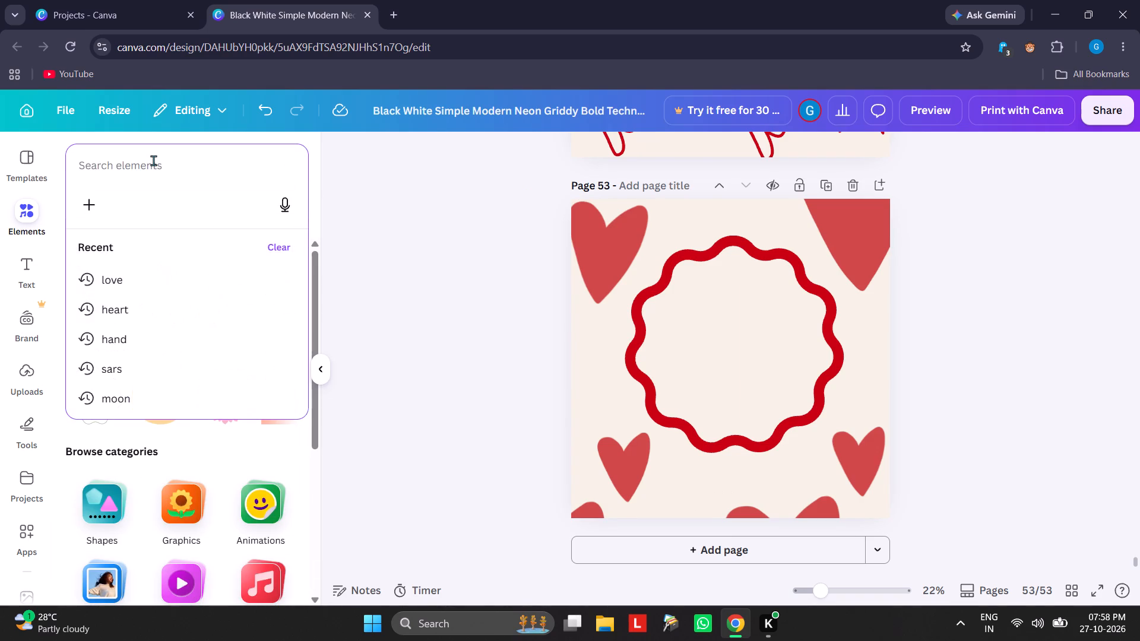
{"action": "type", "text": "copul"}
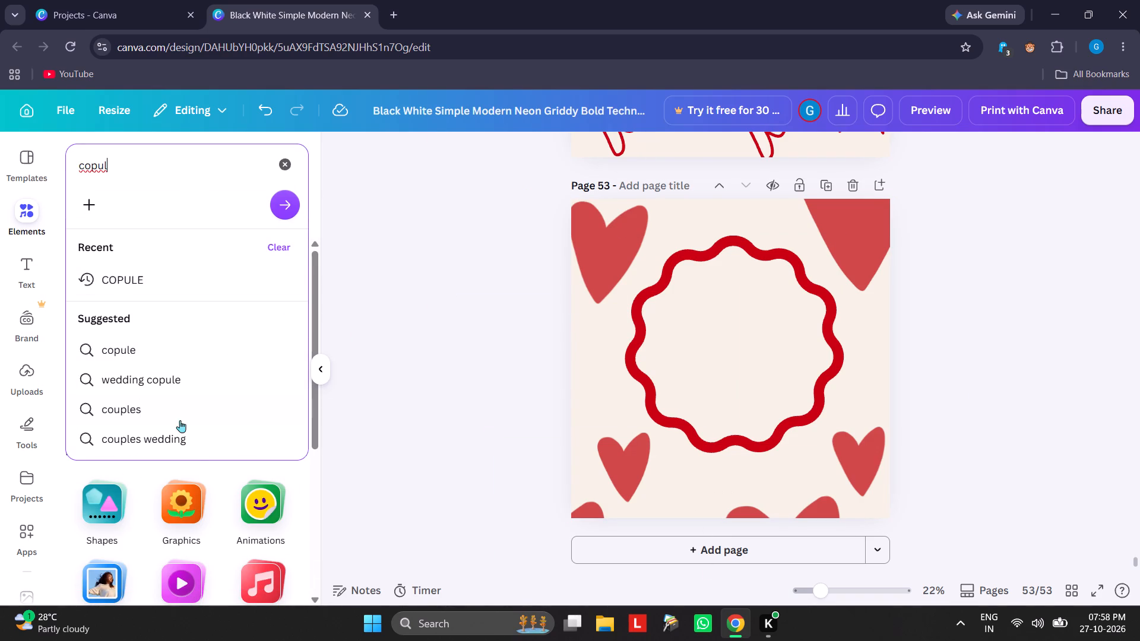
{"action": "left_click", "coordinate": [151, 360]}
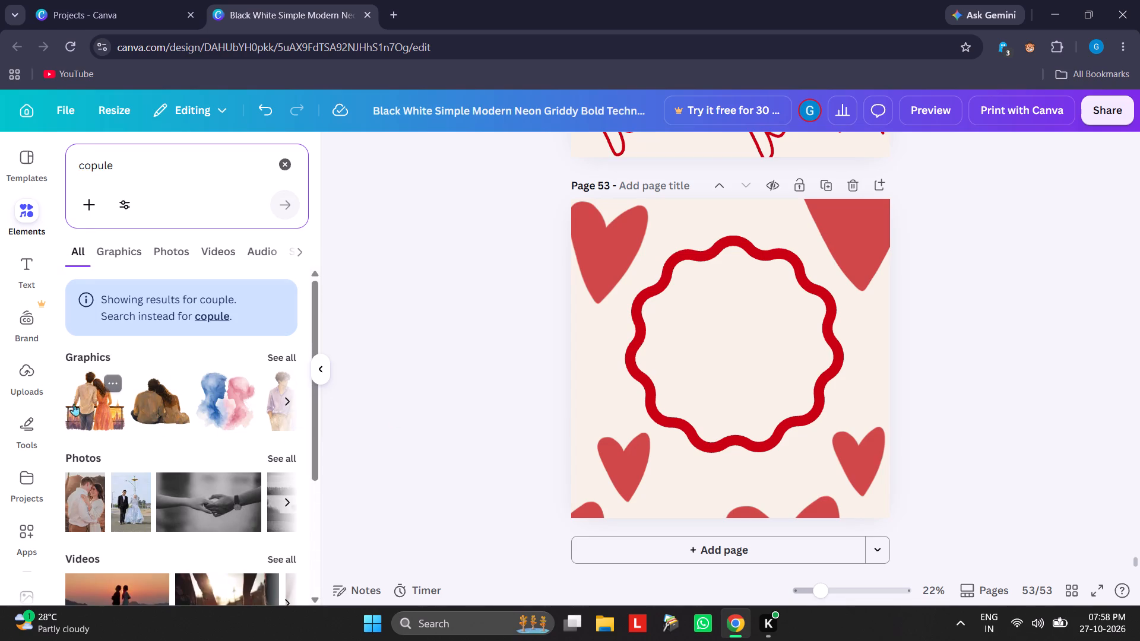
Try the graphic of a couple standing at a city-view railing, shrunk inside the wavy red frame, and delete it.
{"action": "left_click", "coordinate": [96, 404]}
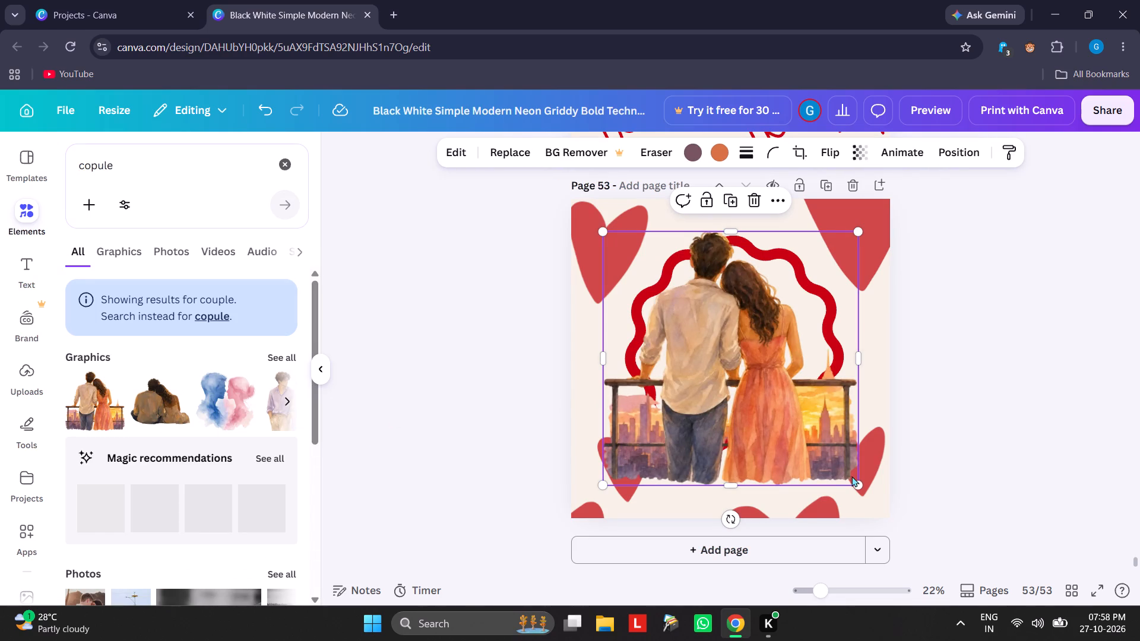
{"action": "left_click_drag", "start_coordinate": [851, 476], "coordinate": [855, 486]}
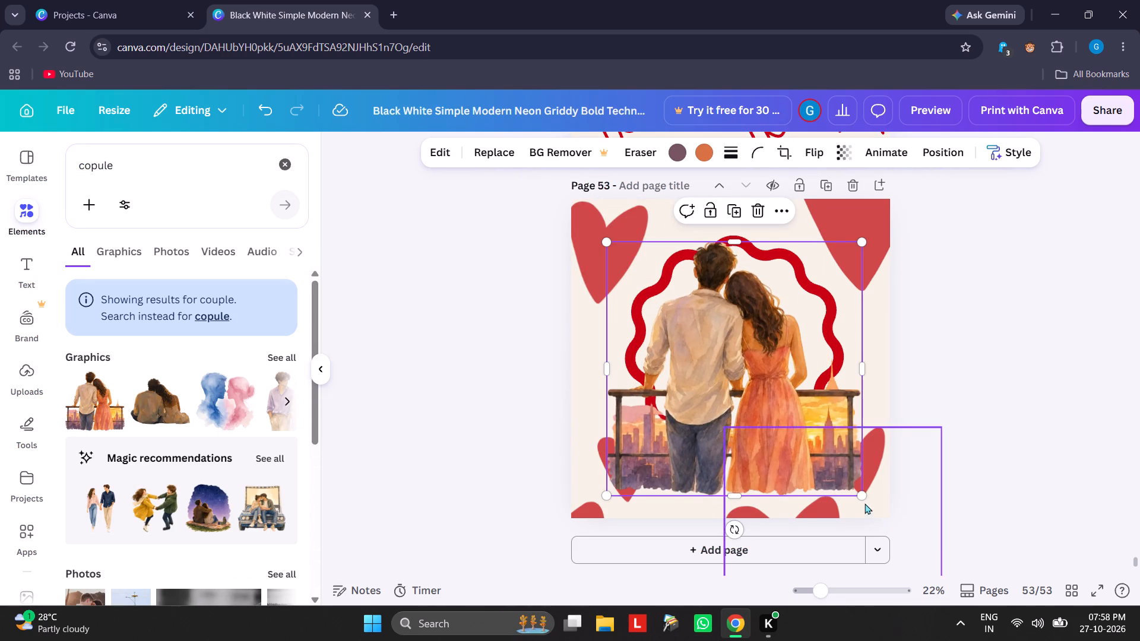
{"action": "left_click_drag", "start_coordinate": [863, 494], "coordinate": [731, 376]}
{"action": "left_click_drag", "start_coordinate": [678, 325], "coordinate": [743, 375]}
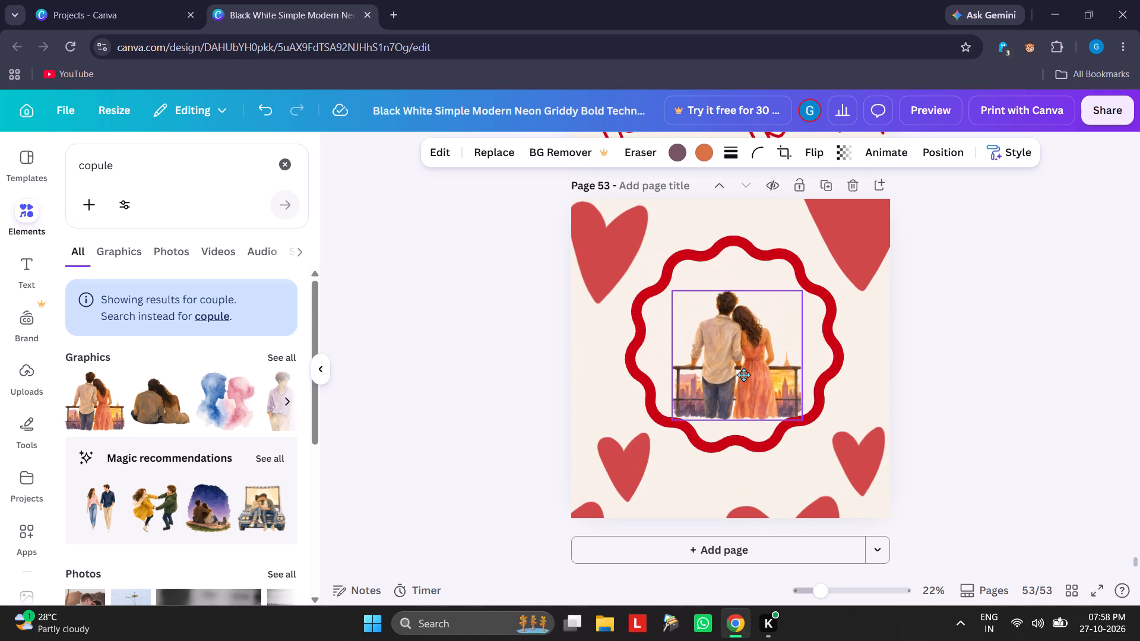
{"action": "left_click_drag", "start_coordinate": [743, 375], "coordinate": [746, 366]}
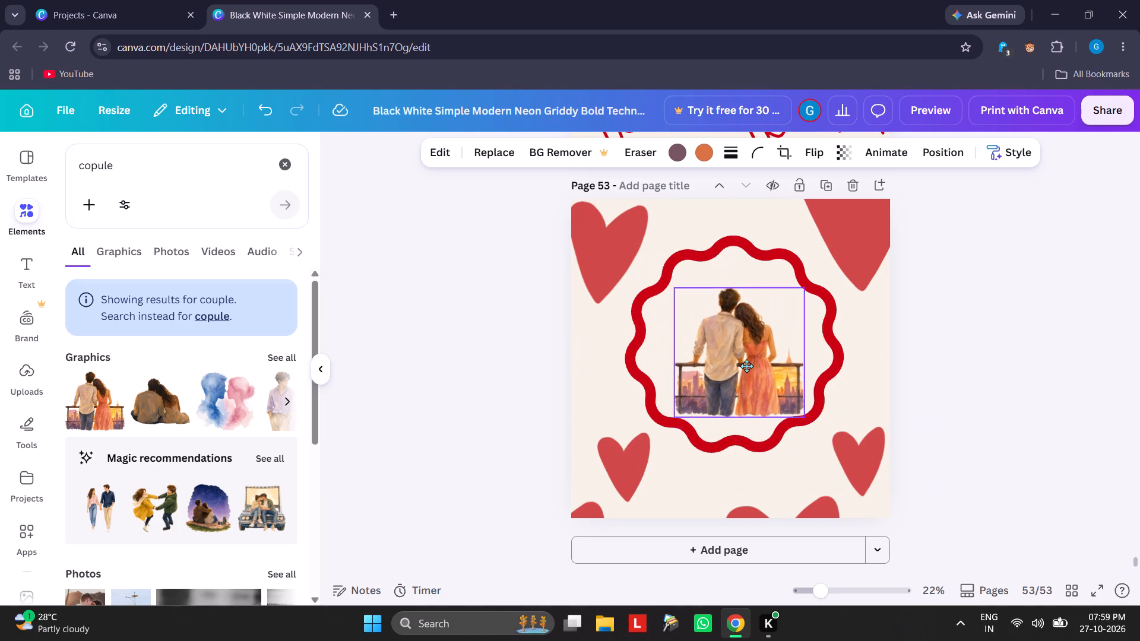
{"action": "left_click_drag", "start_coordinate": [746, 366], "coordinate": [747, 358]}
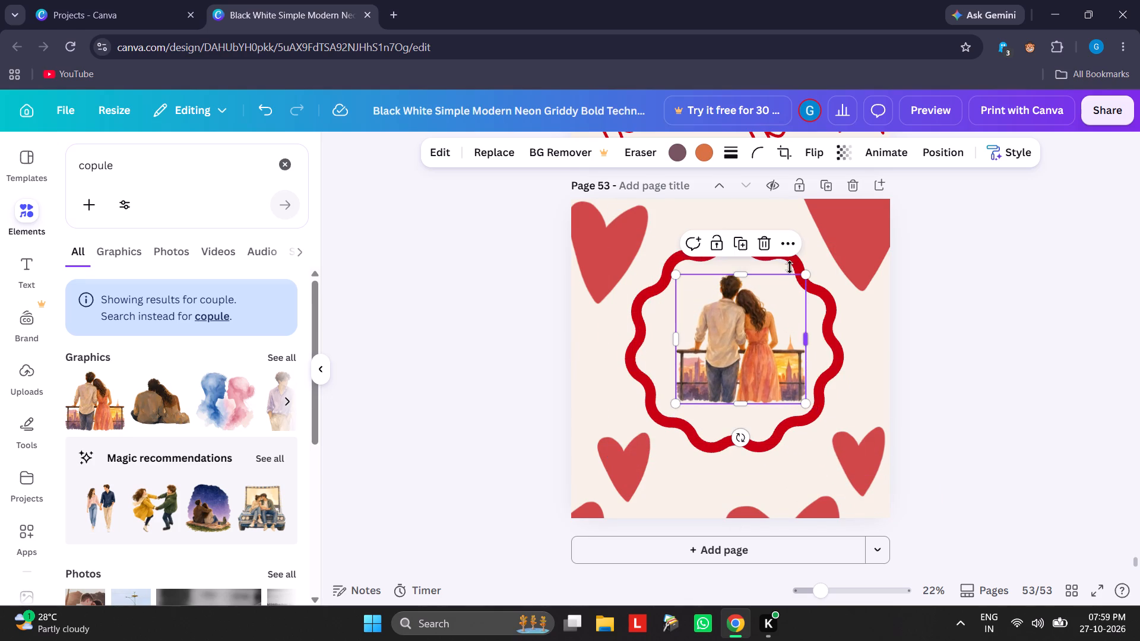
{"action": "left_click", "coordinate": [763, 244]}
Add the painted graphic of a seated couple seen from behind, shrink it and place it inside the wavy red frame.
{"action": "left_click", "coordinate": [171, 397]}
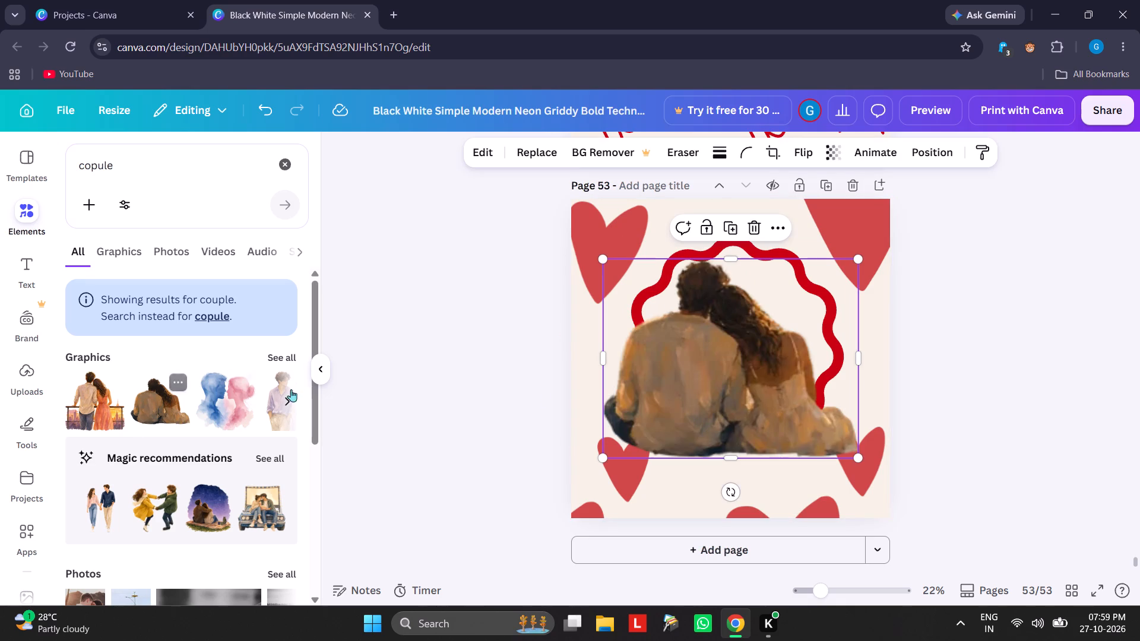
{"action": "left_click_drag", "start_coordinate": [853, 455], "coordinate": [821, 427]}
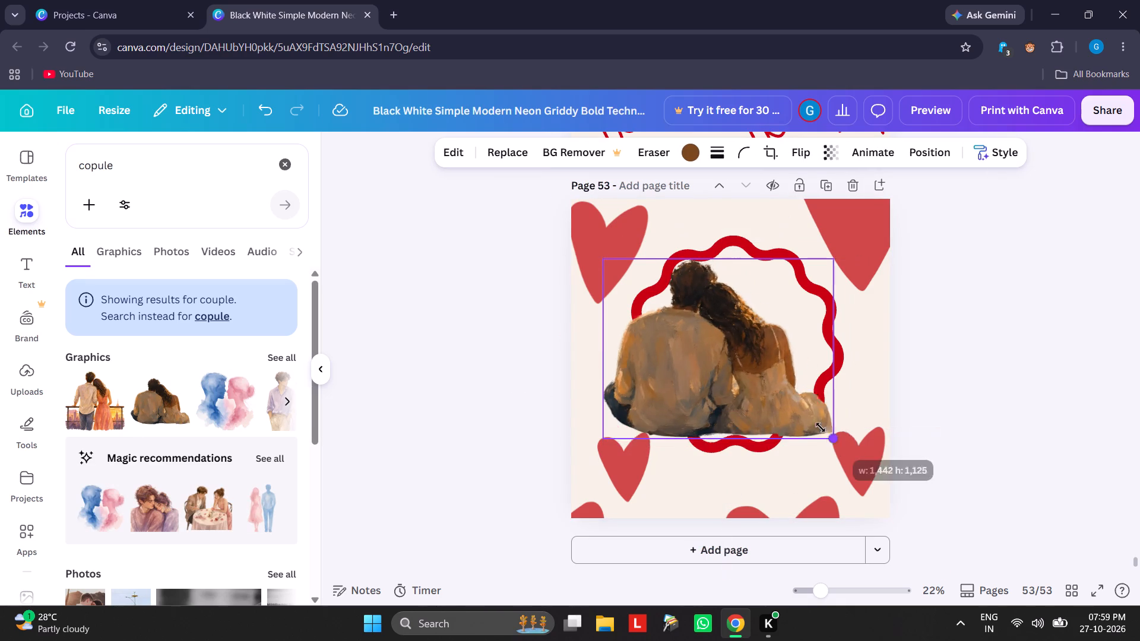
{"action": "left_click_drag", "start_coordinate": [821, 427], "coordinate": [701, 332]}
{"action": "left_click_drag", "start_coordinate": [655, 295], "coordinate": [733, 332]}
{"action": "left_click_drag", "start_coordinate": [784, 373], "coordinate": [838, 426]}
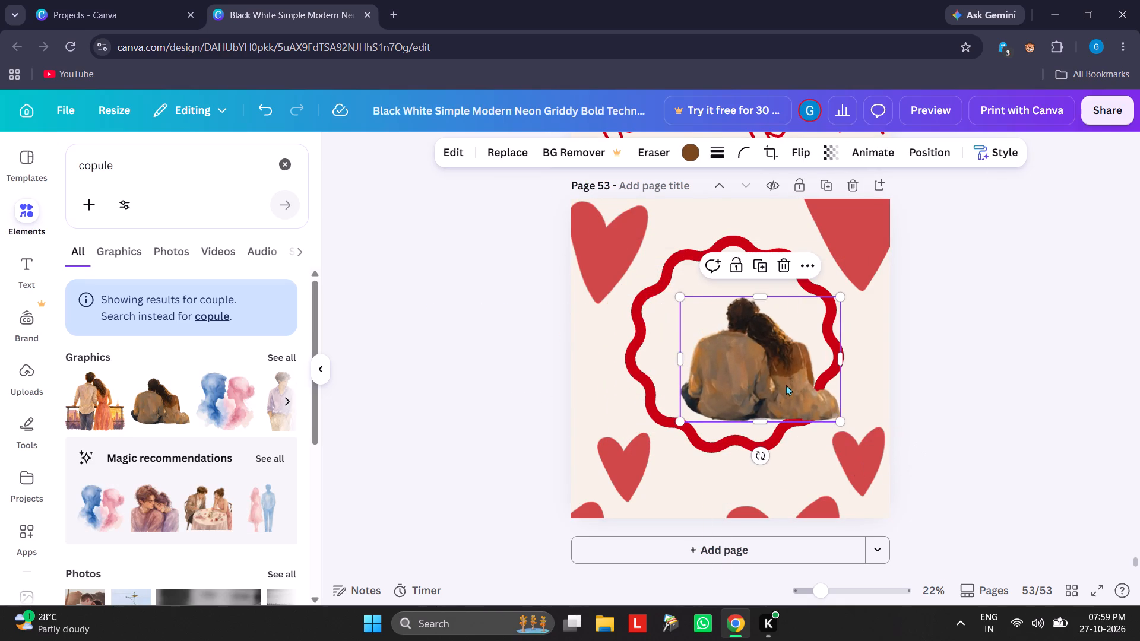
{"action": "left_click_drag", "start_coordinate": [780, 377], "coordinate": [750, 353]}
{"action": "left_click", "coordinate": [984, 380]}
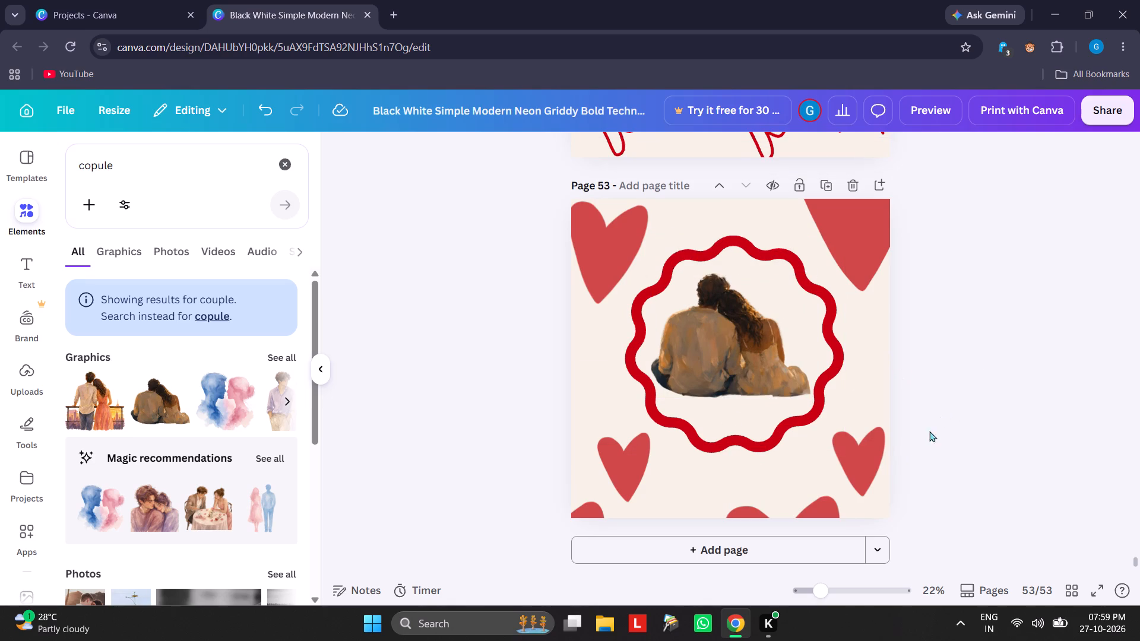
{"action": "left_click", "coordinate": [867, 465]}
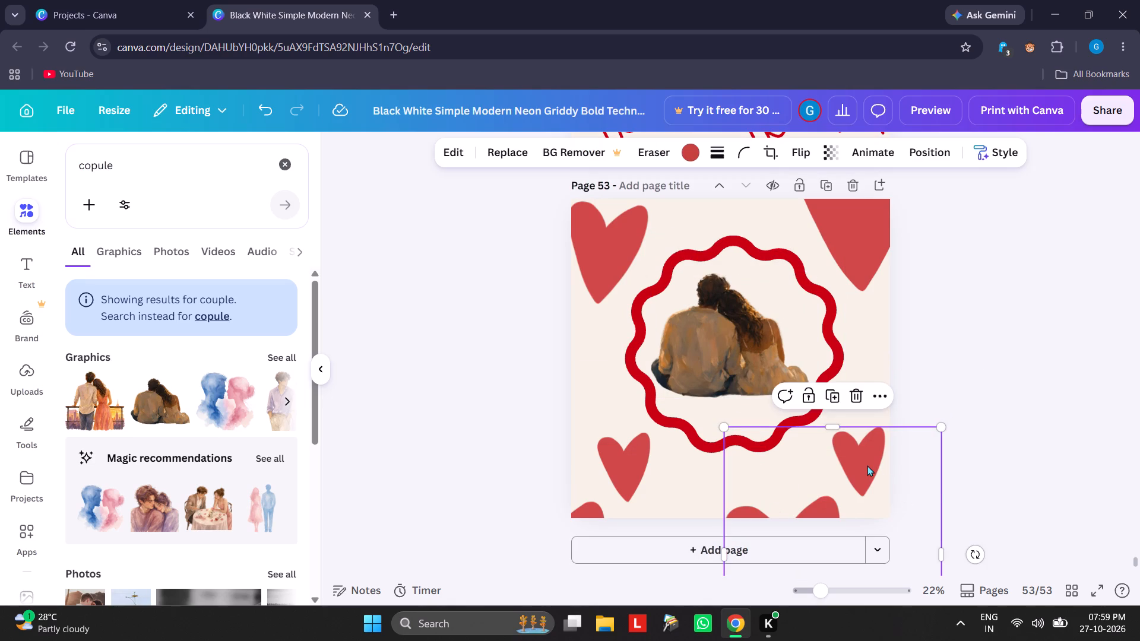
{"action": "left_click_drag", "start_coordinate": [1029, 337], "coordinate": [1034, 337]}
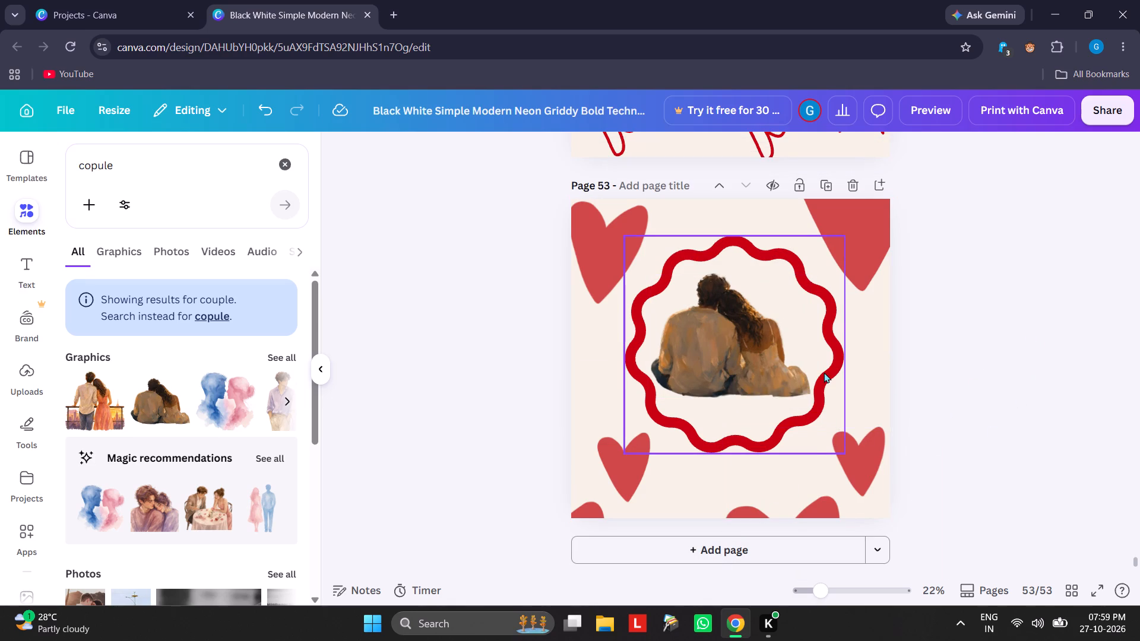
{"action": "left_click_drag", "start_coordinate": [746, 361], "coordinate": [753, 359]}
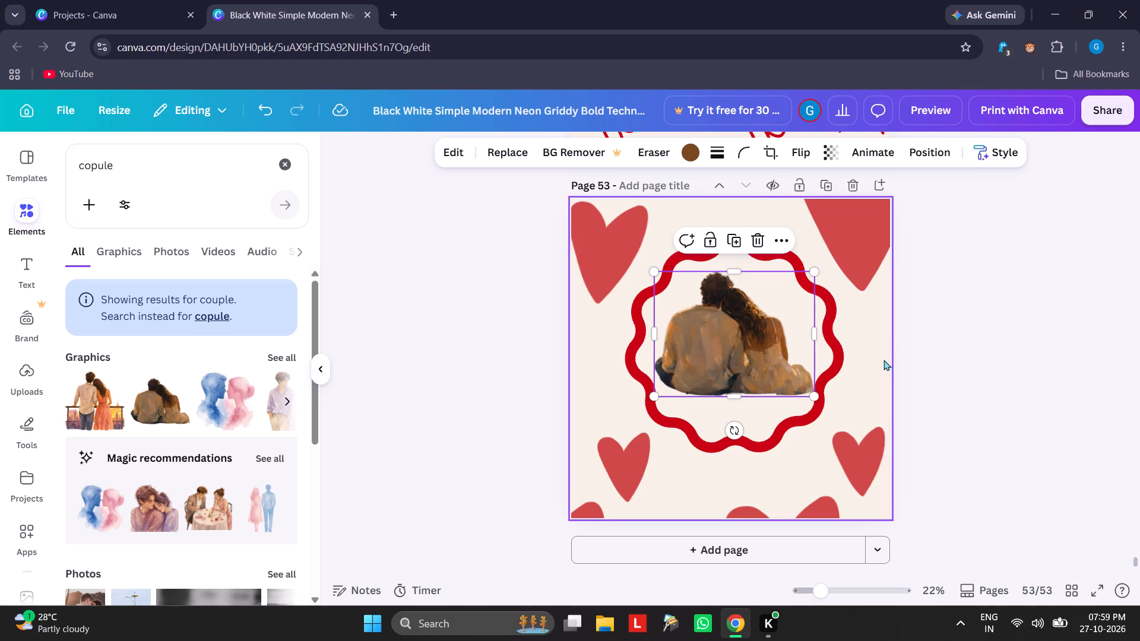
{"action": "left_click", "coordinate": [967, 361]}
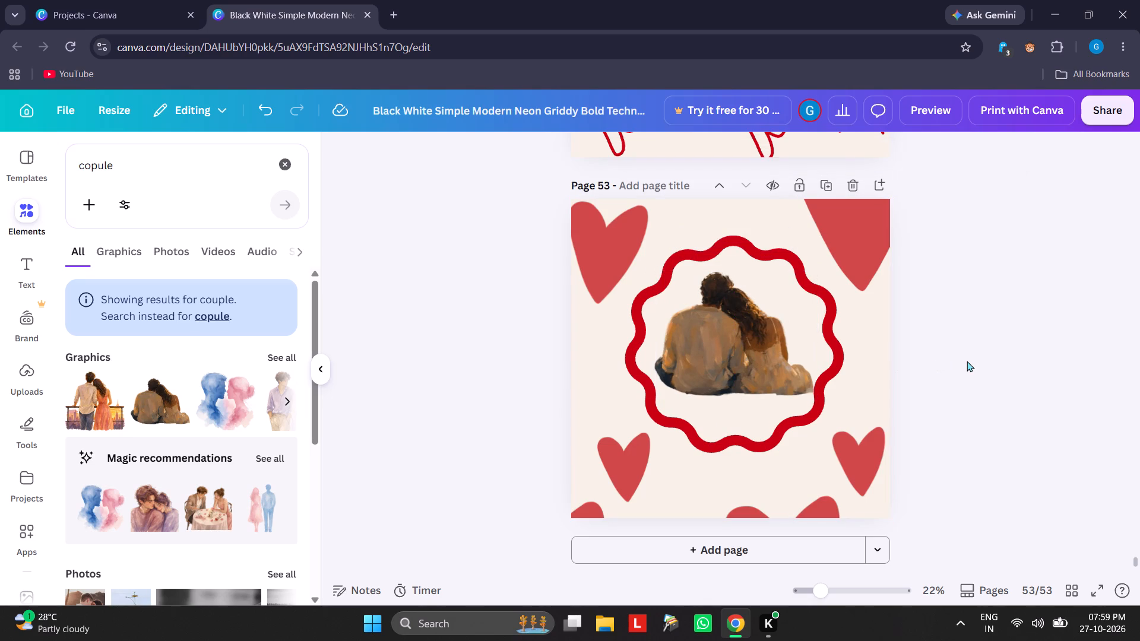
Shift the wavy red frame slightly right so it sits evenly around the seated couple.
{"action": "left_click", "coordinate": [636, 331]}
{"action": "left_click", "coordinate": [636, 331]}
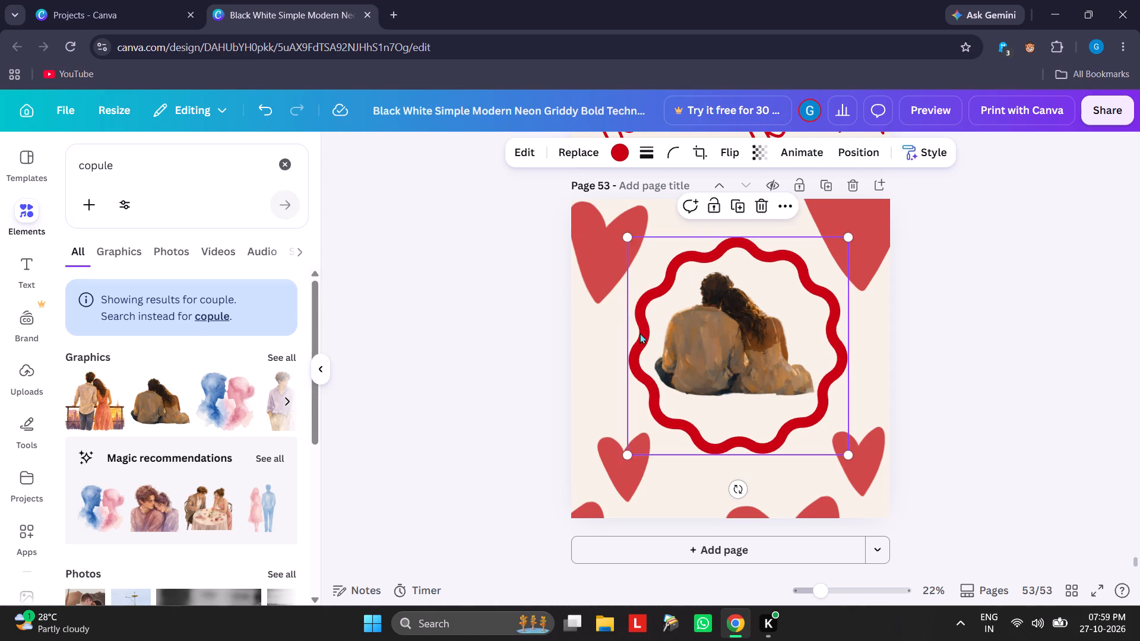
{"action": "left_click", "coordinate": [958, 353]}
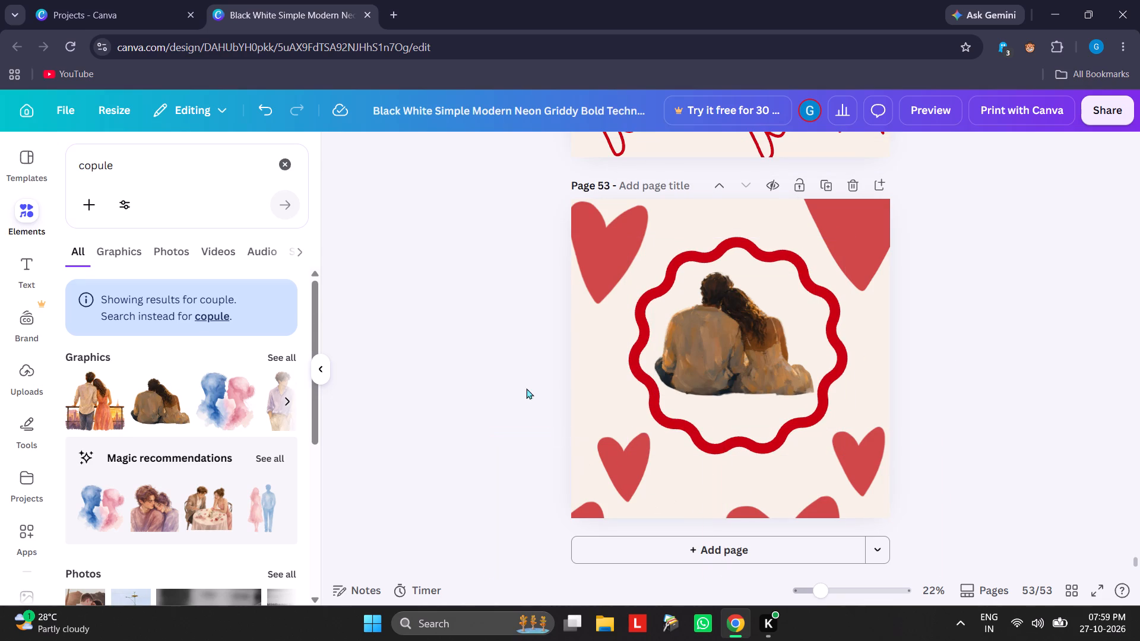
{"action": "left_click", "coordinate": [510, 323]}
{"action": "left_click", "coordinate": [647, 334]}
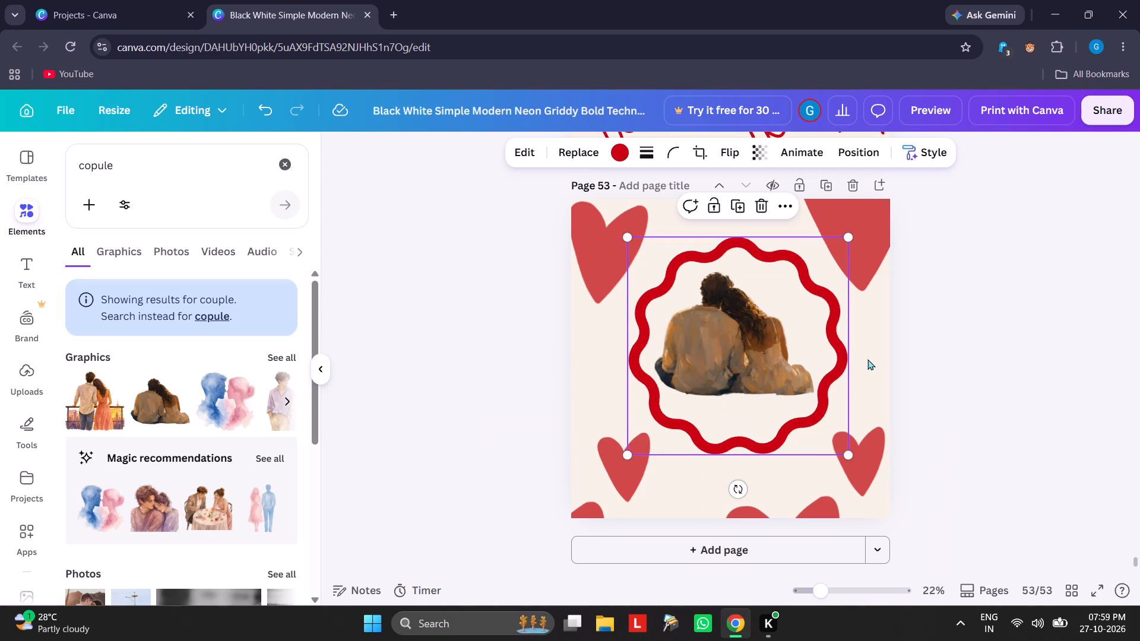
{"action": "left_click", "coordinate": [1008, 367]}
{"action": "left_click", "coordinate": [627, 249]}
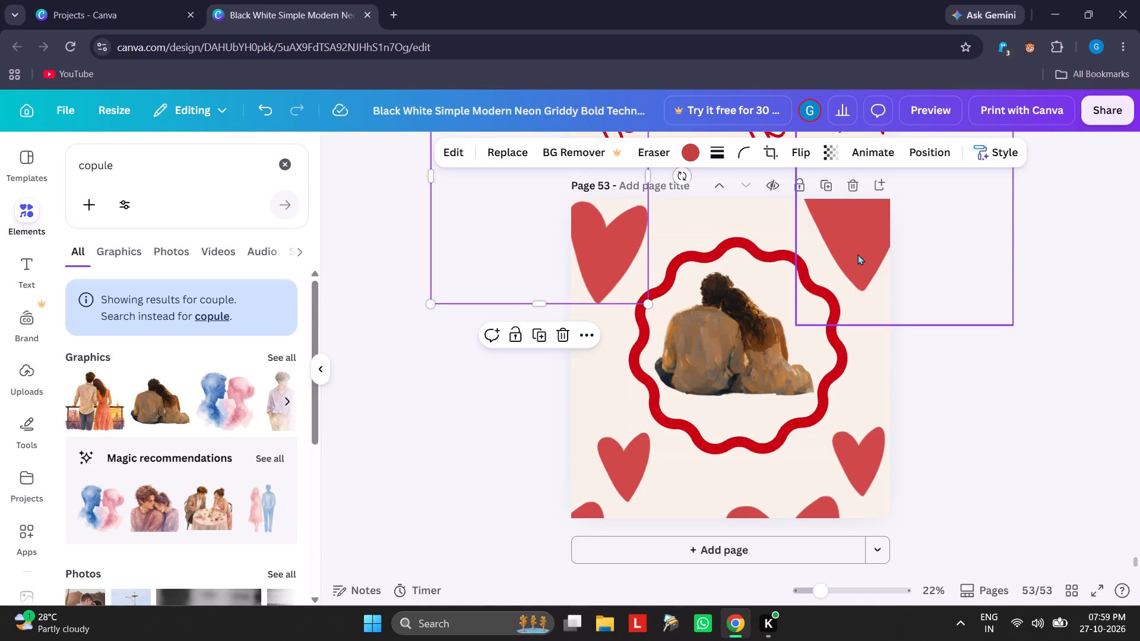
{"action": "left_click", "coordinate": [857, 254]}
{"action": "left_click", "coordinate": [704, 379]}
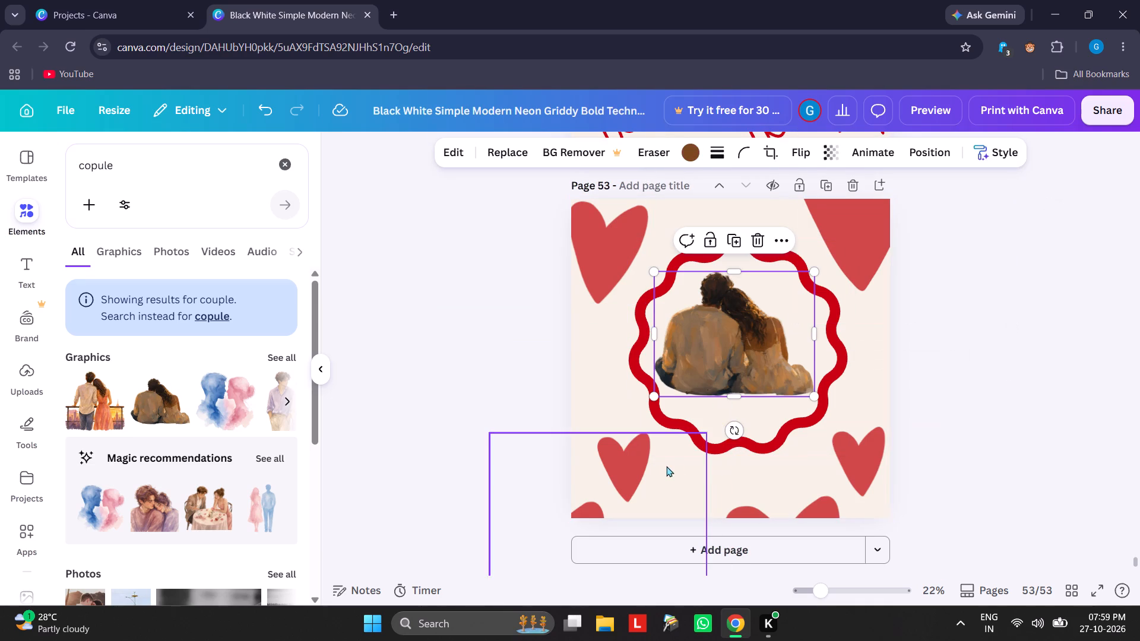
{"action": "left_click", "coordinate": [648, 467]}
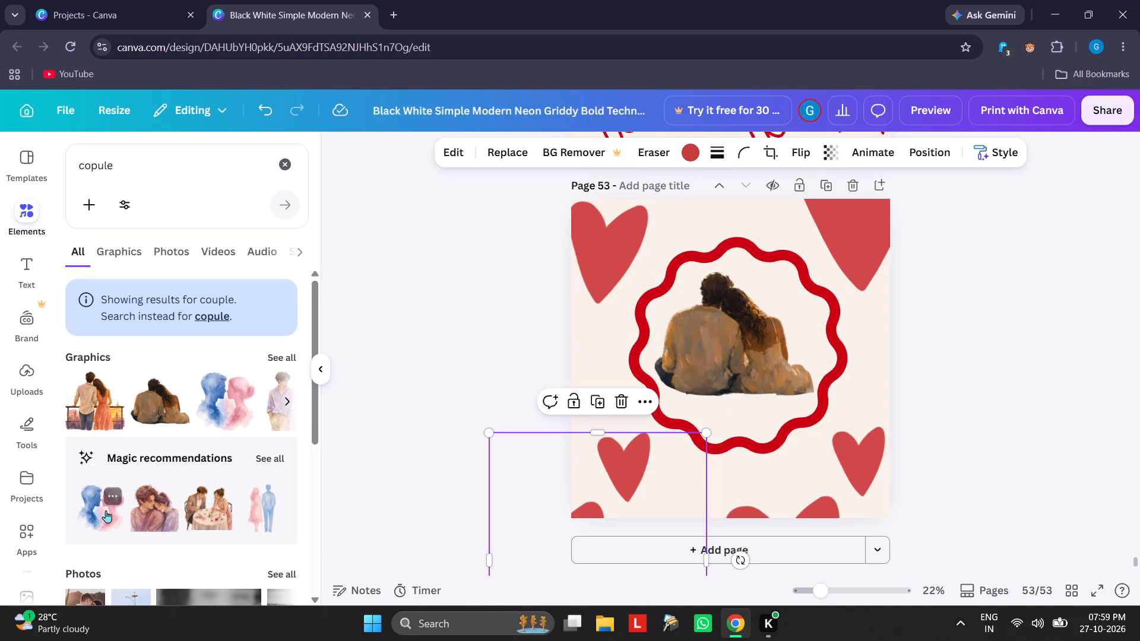
Look through the couple element results and the "love couple" templates for further design ideas.
{"action": "scroll", "coordinate": [188, 442], "scroll_direction": "down", "scroll_amount": 7}
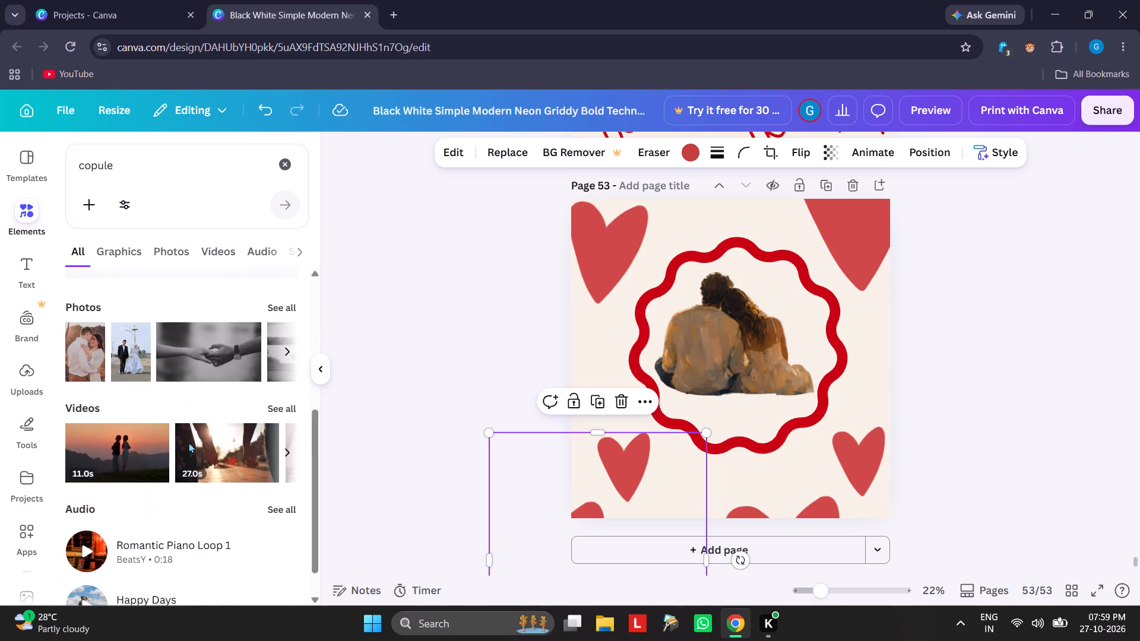
{"action": "left_click", "coordinate": [28, 275]}
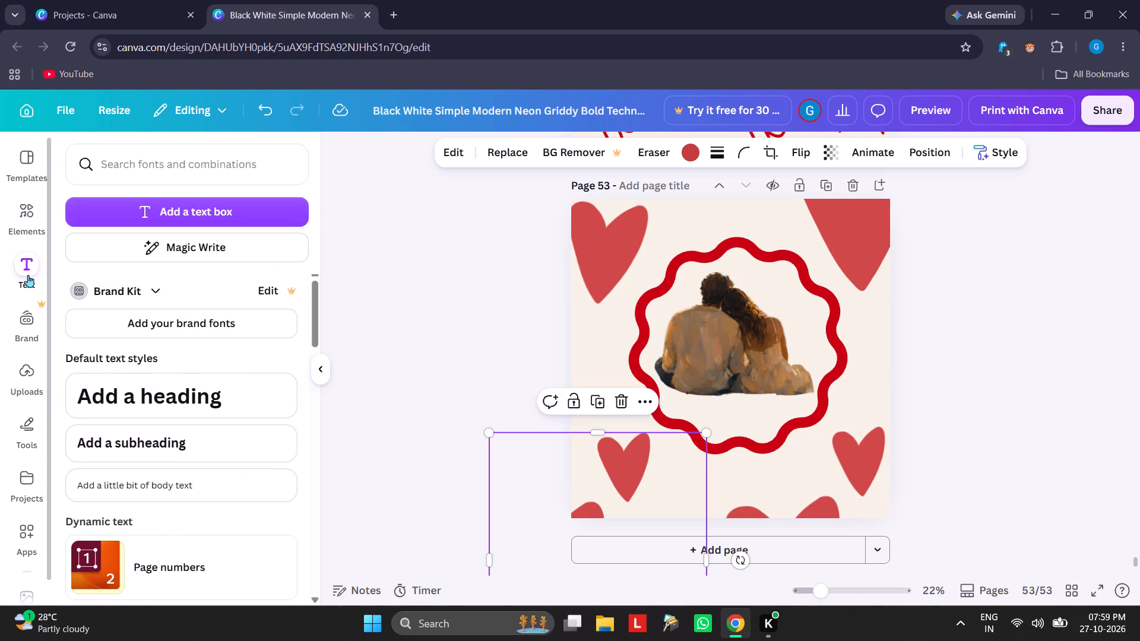
{"action": "left_click", "coordinate": [28, 157]}
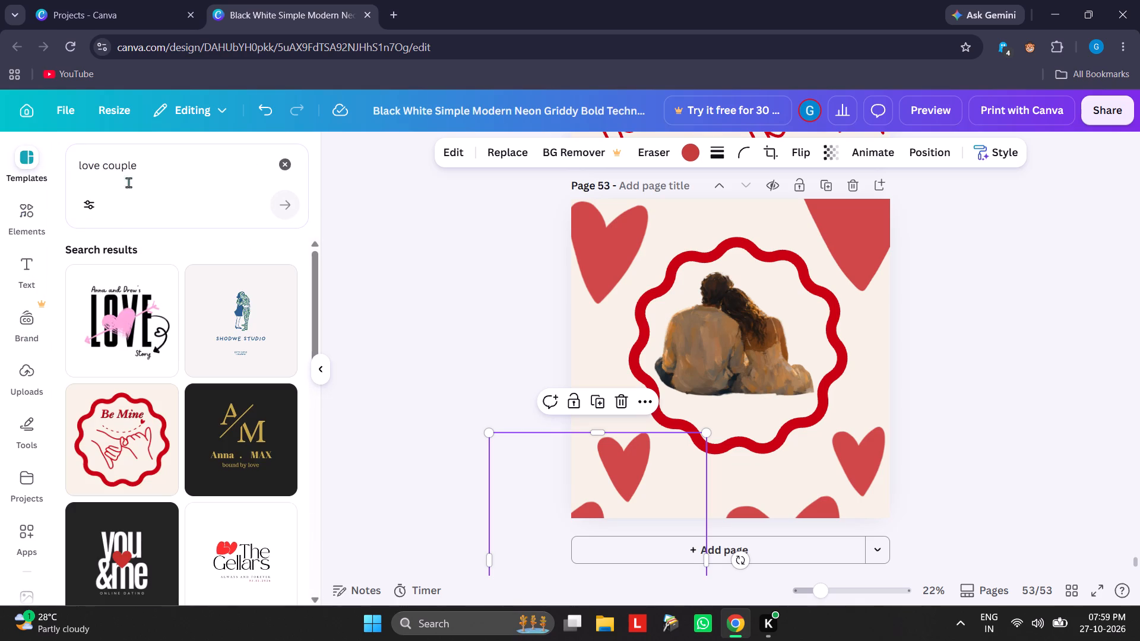
{"action": "scroll", "coordinate": [237, 347], "scroll_direction": "down", "scroll_amount": 11}
{"action": "scroll", "coordinate": [237, 348], "scroll_direction": "up", "scroll_amount": 2}
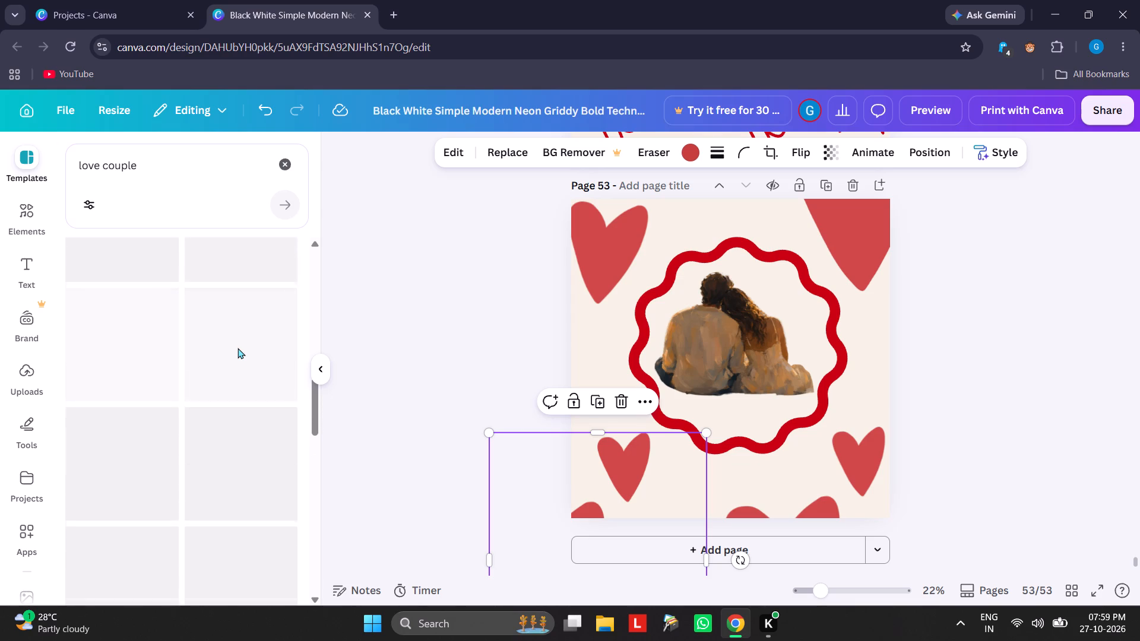
{"action": "scroll", "coordinate": [237, 348], "scroll_direction": "up", "scroll_amount": 2}
{"action": "scroll", "coordinate": [197, 429], "scroll_direction": "down", "scroll_amount": 3}
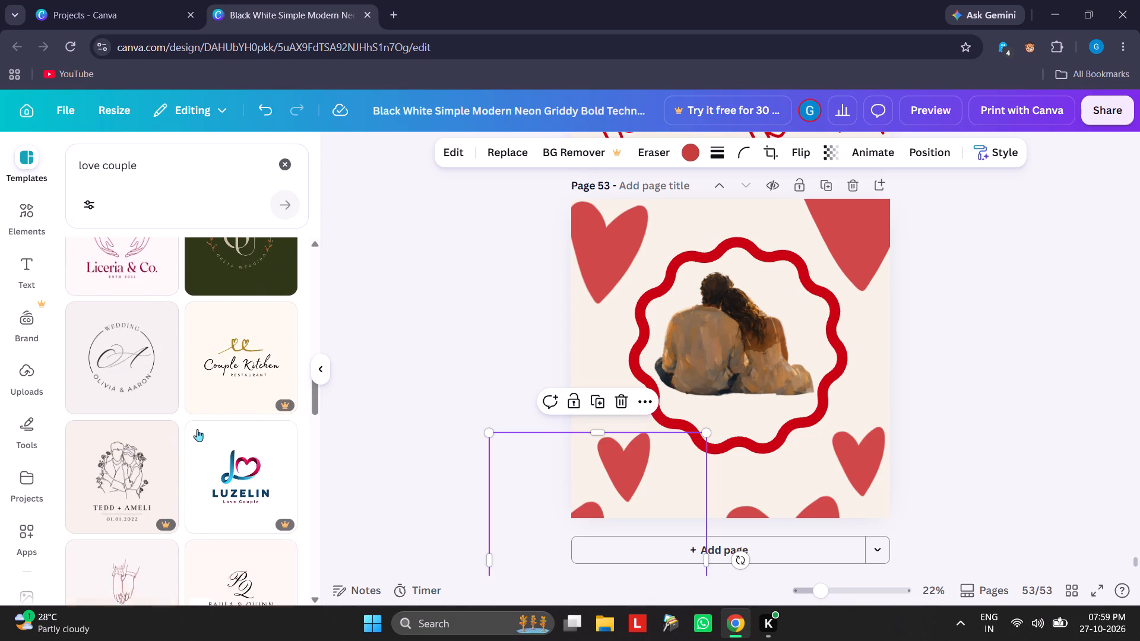
{"action": "scroll", "coordinate": [197, 429], "scroll_direction": "down", "scroll_amount": 4}
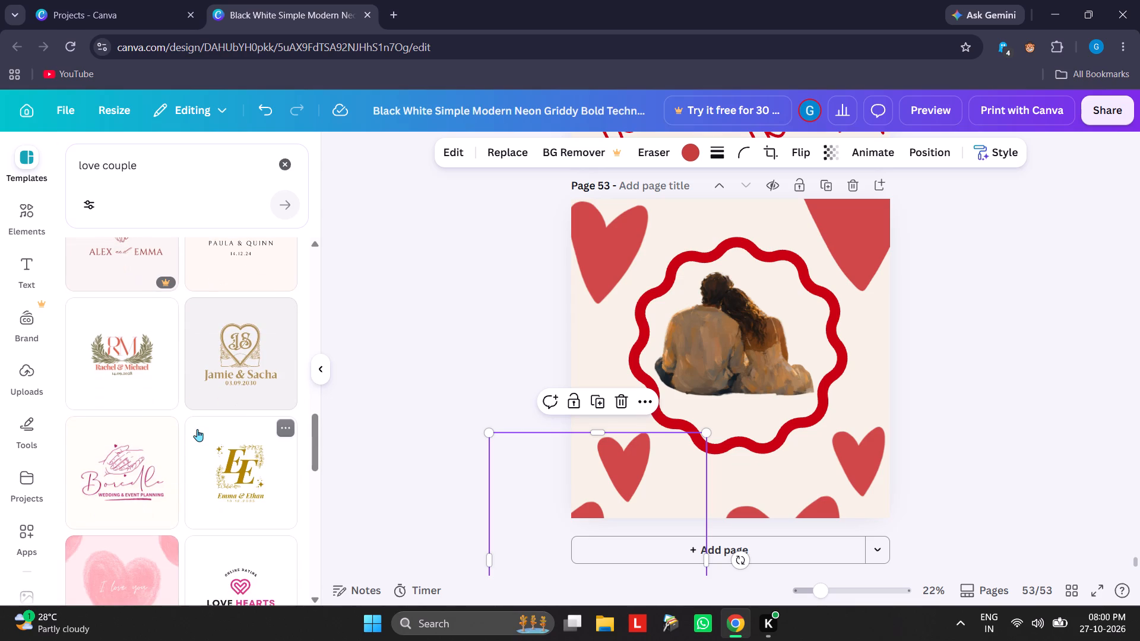
{"action": "scroll", "coordinate": [197, 429], "scroll_direction": "down", "scroll_amount": 6}
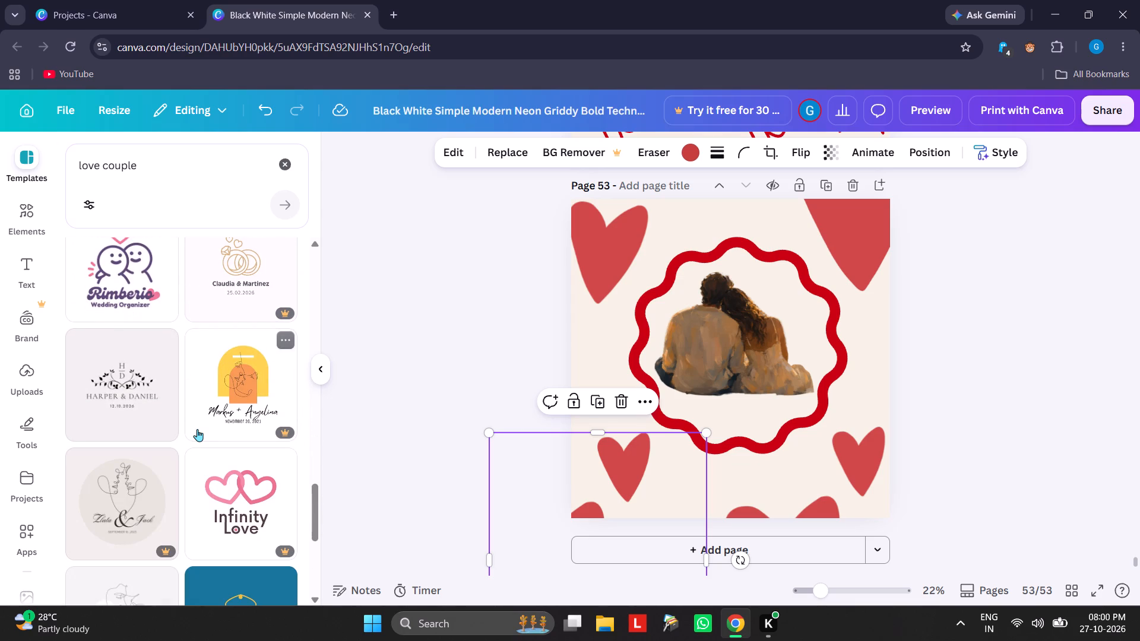
{"action": "scroll", "coordinate": [197, 429], "scroll_direction": "down", "scroll_amount": 4}
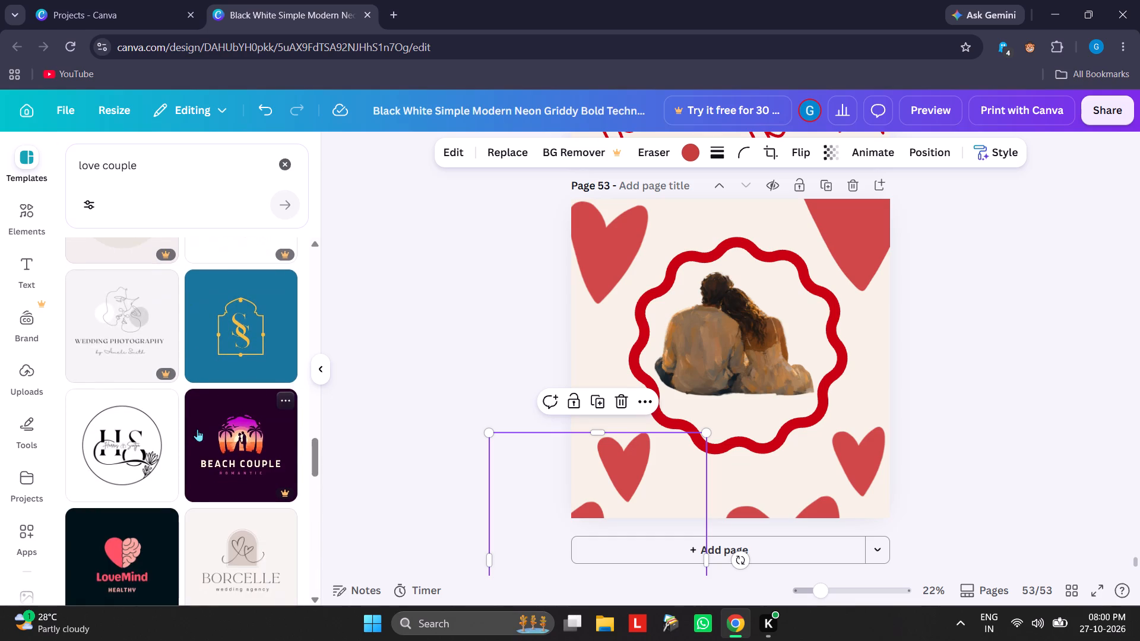
{"action": "scroll", "coordinate": [197, 429], "scroll_direction": "down", "scroll_amount": 5}
{"action": "scroll", "coordinate": [197, 429], "scroll_direction": "up", "scroll_amount": 2}
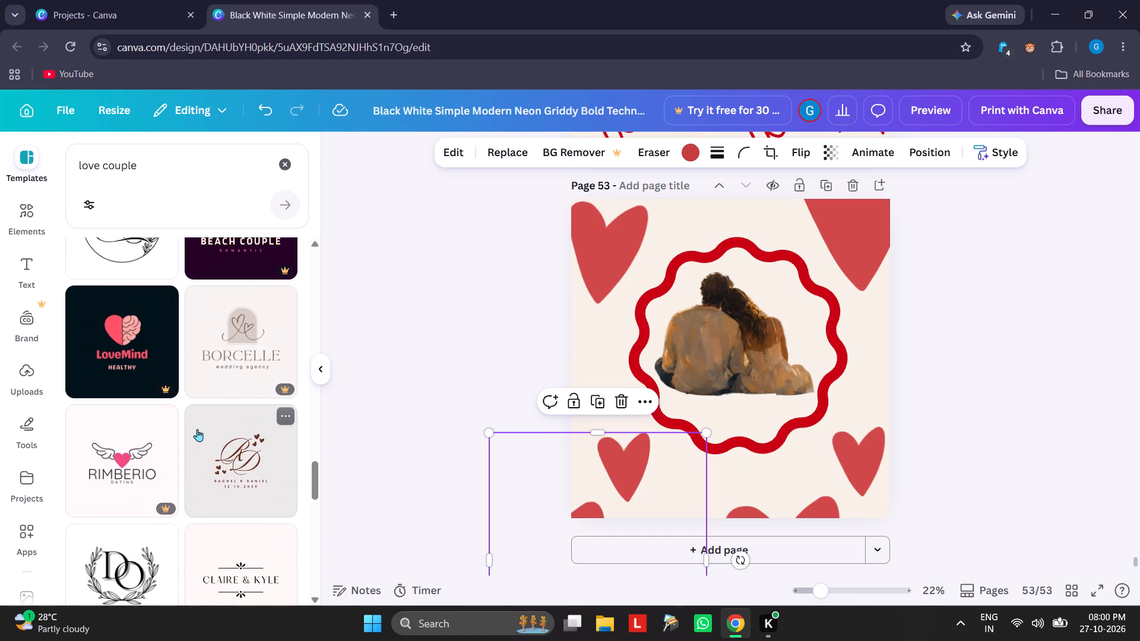
{"action": "scroll", "coordinate": [197, 429], "scroll_direction": "down", "scroll_amount": 5}
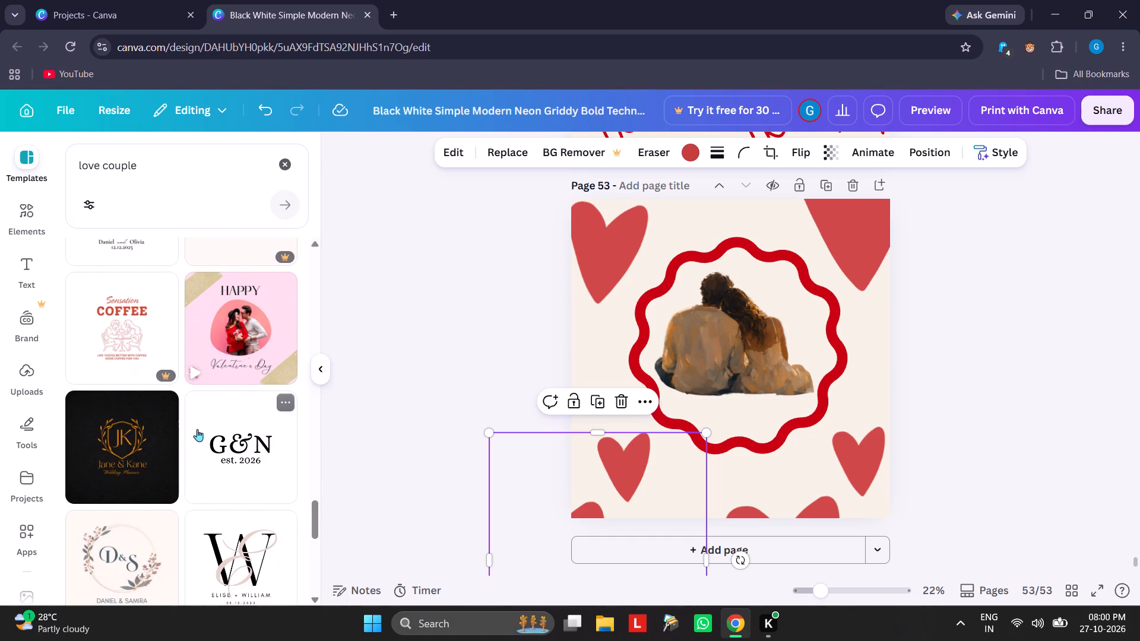
{"action": "scroll", "coordinate": [197, 429], "scroll_direction": "up", "scroll_amount": 4}
{"action": "left_click", "coordinate": [36, 207]}
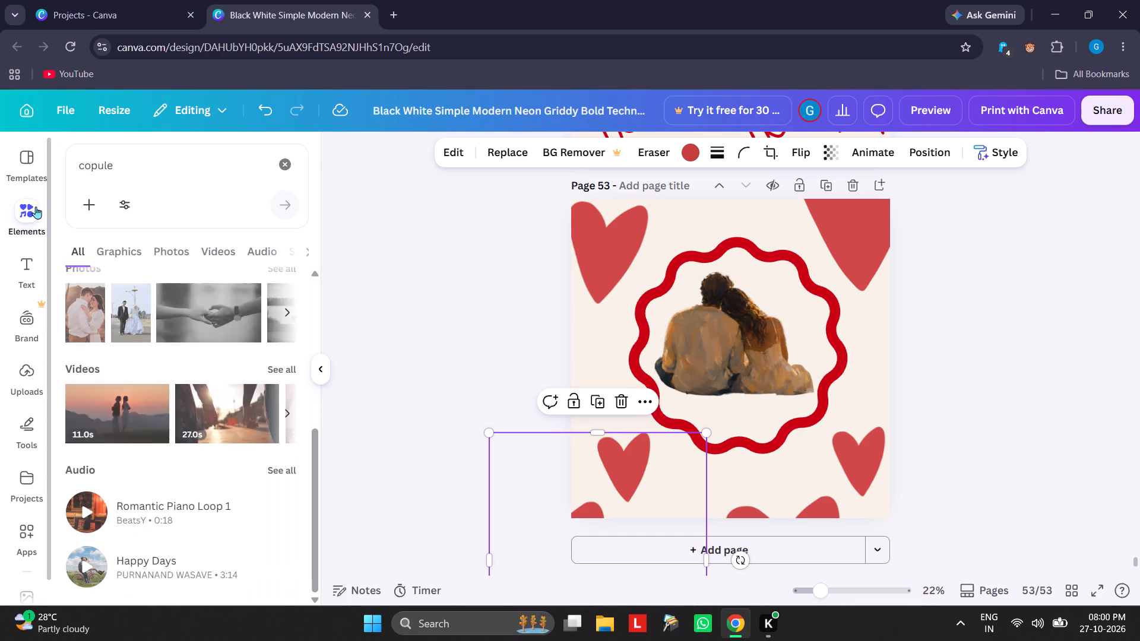
Search the elements library for "heart".
{"action": "scroll", "coordinate": [212, 314], "scroll_direction": "up", "scroll_amount": 9}
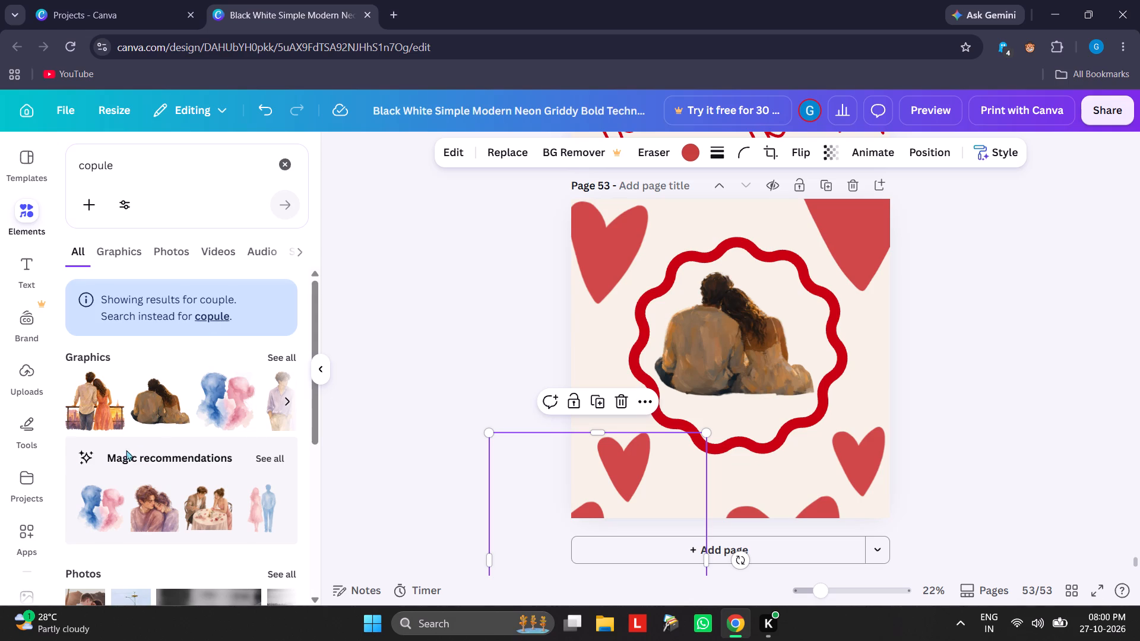
{"action": "left_click", "coordinate": [23, 269]}
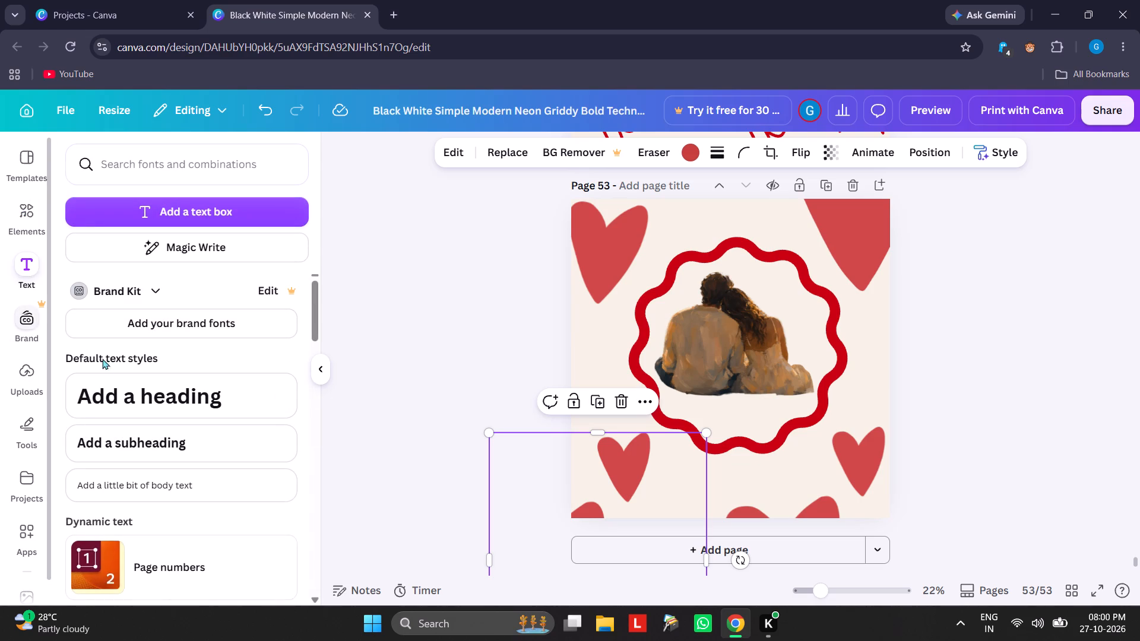
{"action": "left_click", "coordinate": [34, 138]}
{"action": "left_click", "coordinate": [32, 230]}
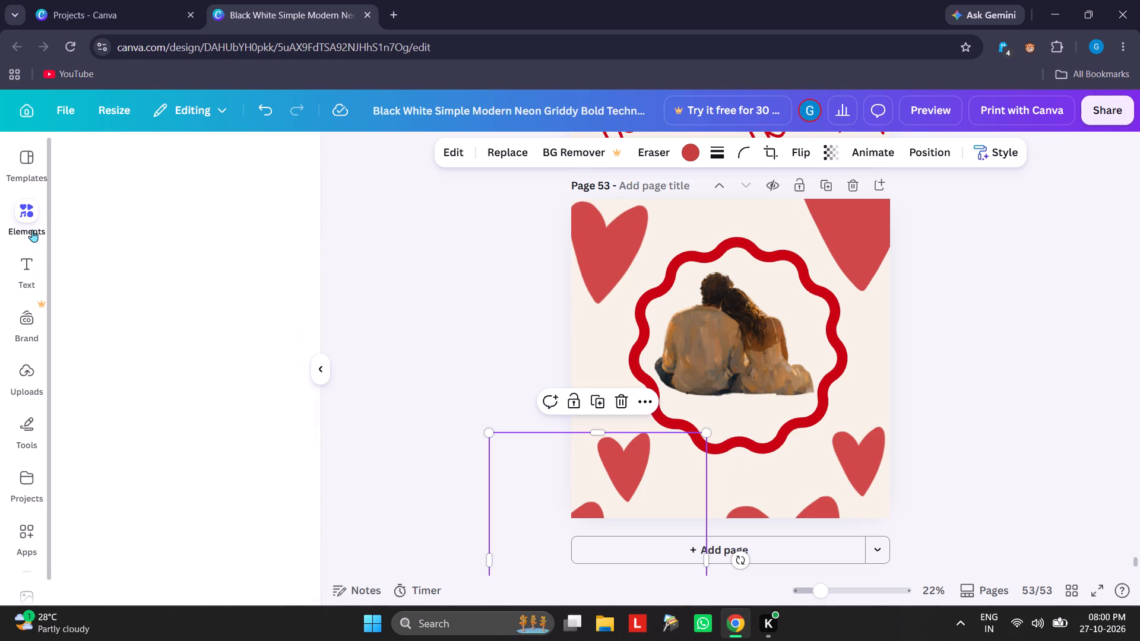
{"action": "left_click_drag", "start_coordinate": [146, 167], "coordinate": [57, 156]}
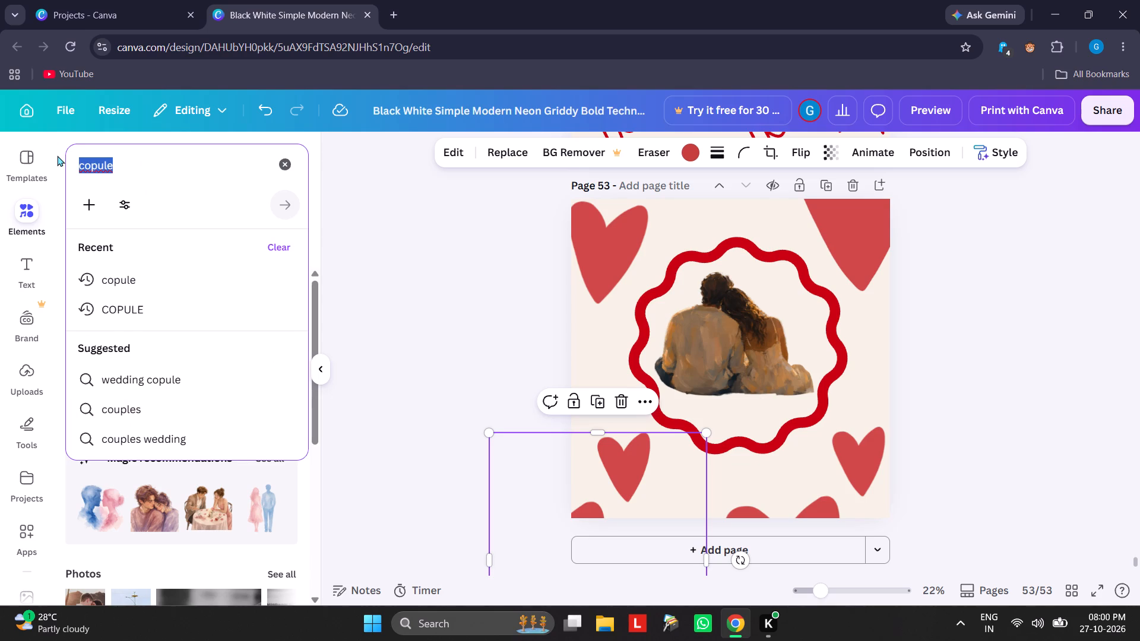
{"action": "type", "text": "heart"}
{"action": "key", "text": "Return"}
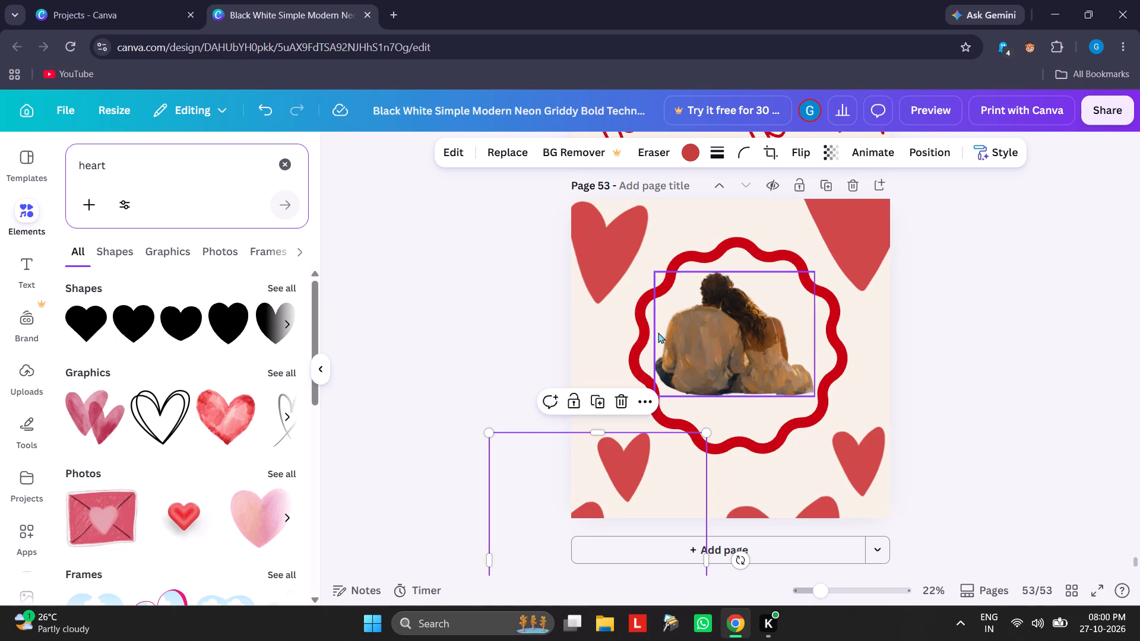
Reposition the flat red hearts in the four corners of page 53, moving the top-right one down and outward so its lobe shows.
{"action": "left_click_drag", "start_coordinate": [594, 249], "coordinate": [599, 264]}
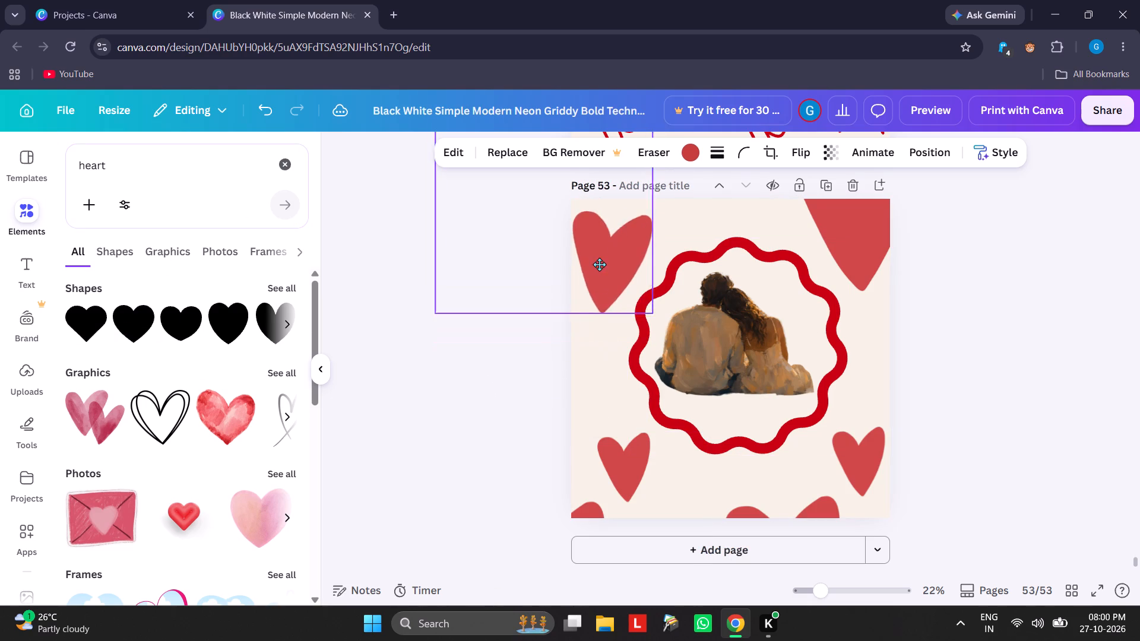
{"action": "left_click_drag", "start_coordinate": [599, 264], "coordinate": [603, 258]}
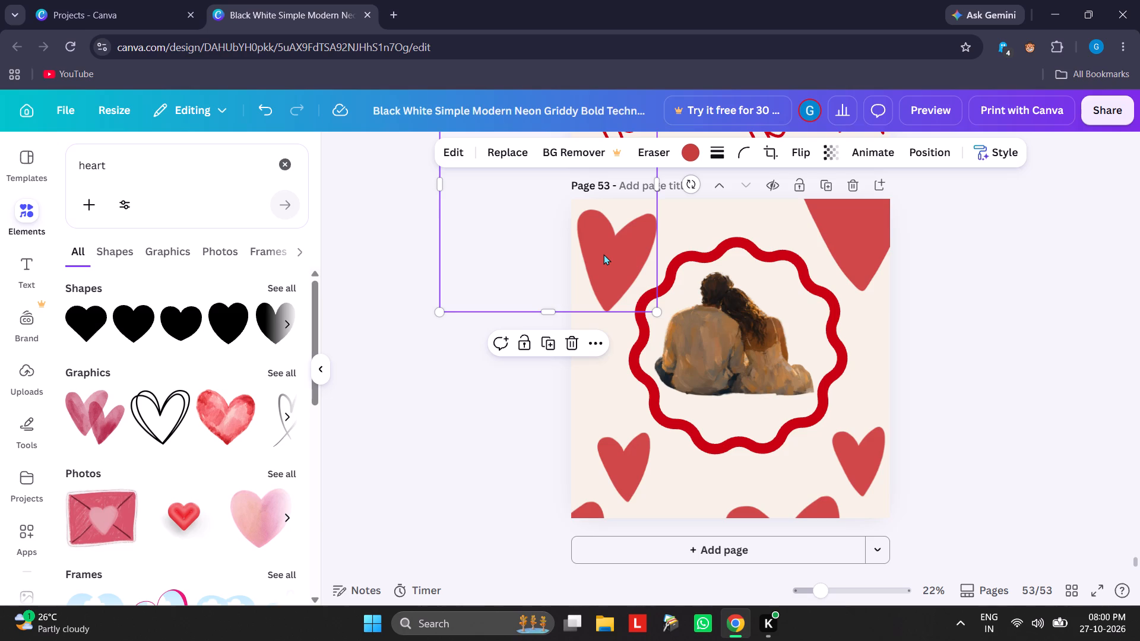
{"action": "left_click_drag", "start_coordinate": [620, 250], "coordinate": [617, 240]}
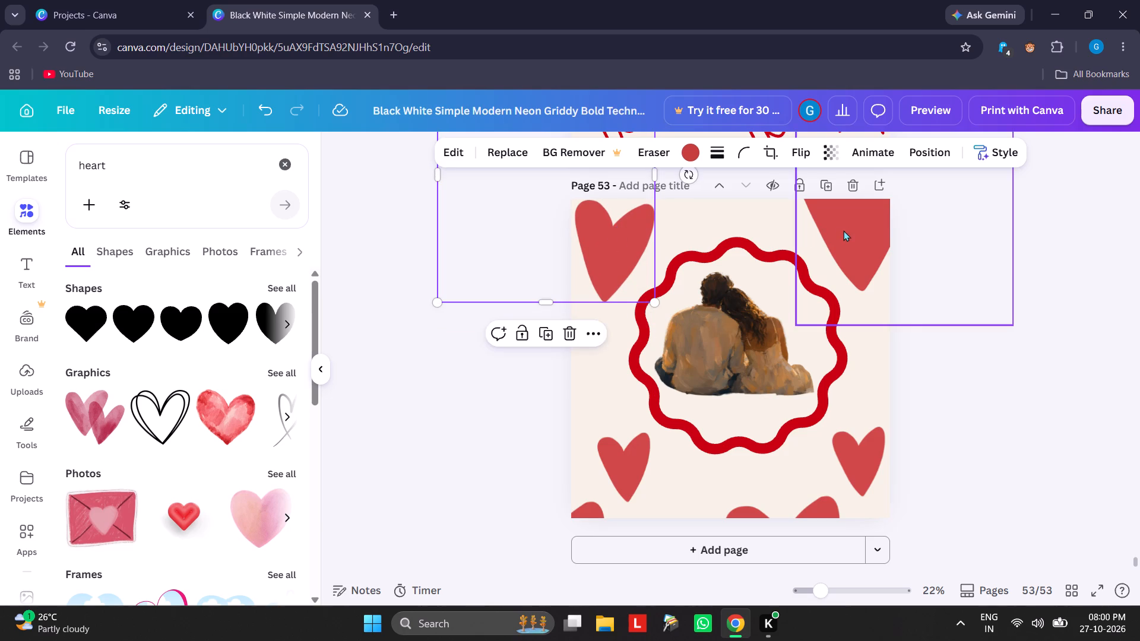
{"action": "left_click_drag", "start_coordinate": [843, 227], "coordinate": [879, 294]}
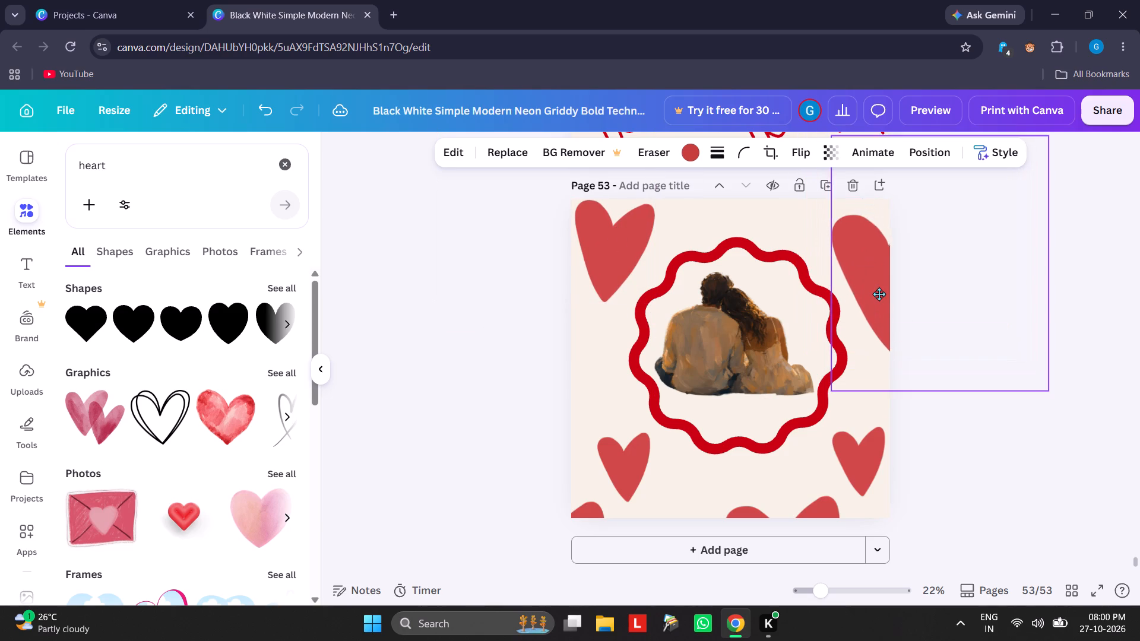
{"action": "left_click_drag", "start_coordinate": [879, 294], "coordinate": [872, 281]}
{"action": "left_click_drag", "start_coordinate": [870, 460], "coordinate": [868, 474]}
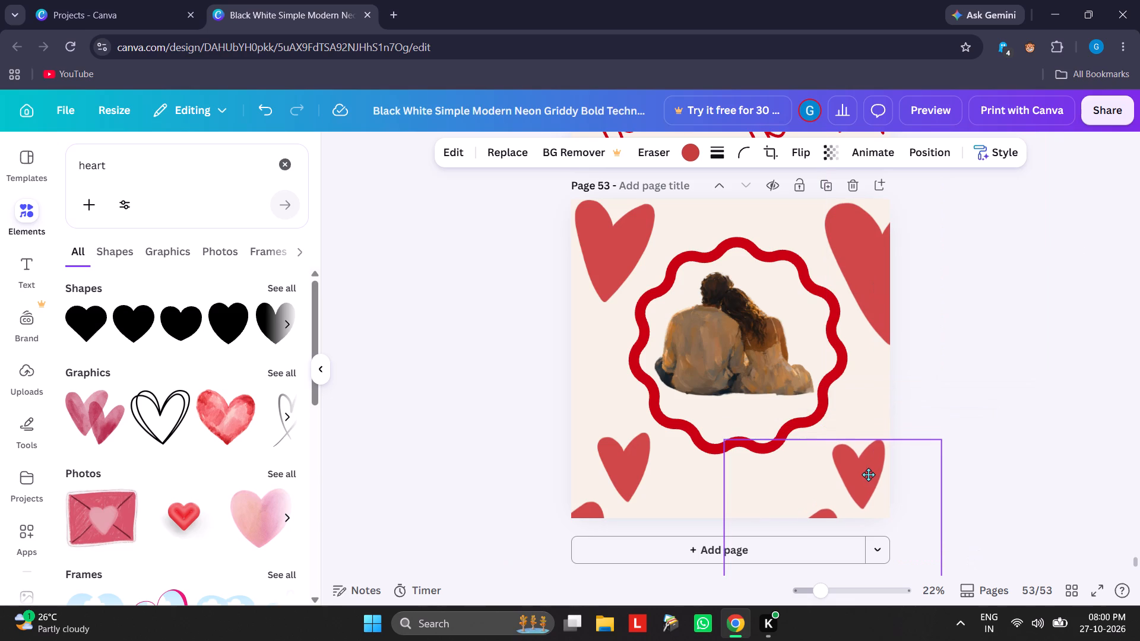
{"action": "left_click_drag", "start_coordinate": [868, 474], "coordinate": [867, 477]}
{"action": "left_click_drag", "start_coordinate": [638, 469], "coordinate": [632, 469]}
{"action": "left_click", "coordinate": [604, 247]}
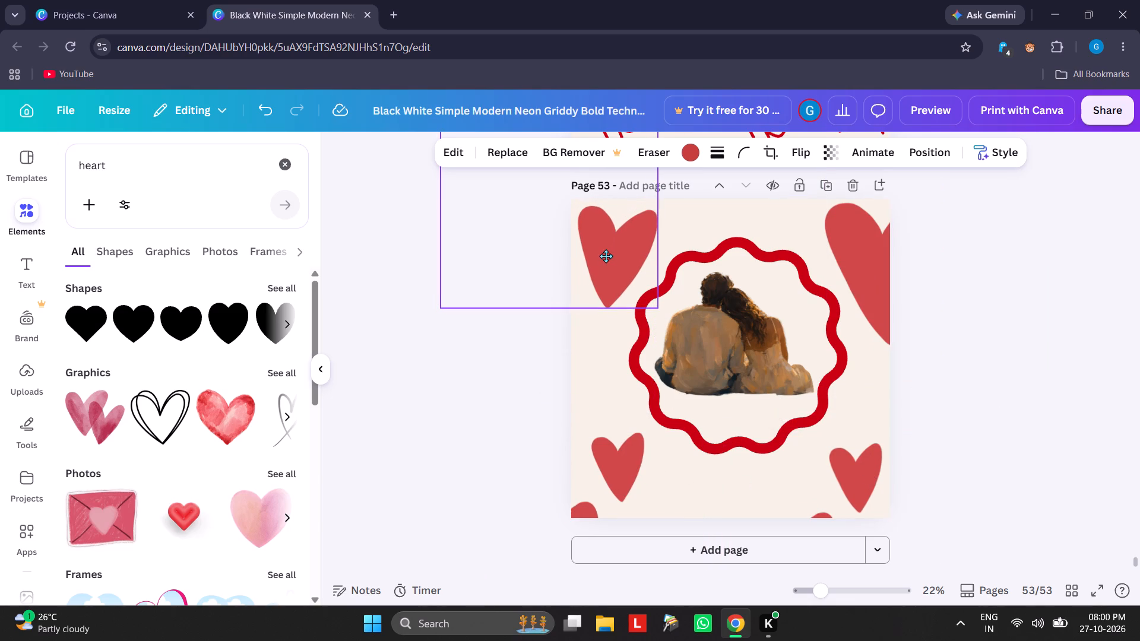
{"action": "left_click", "coordinate": [873, 259]}
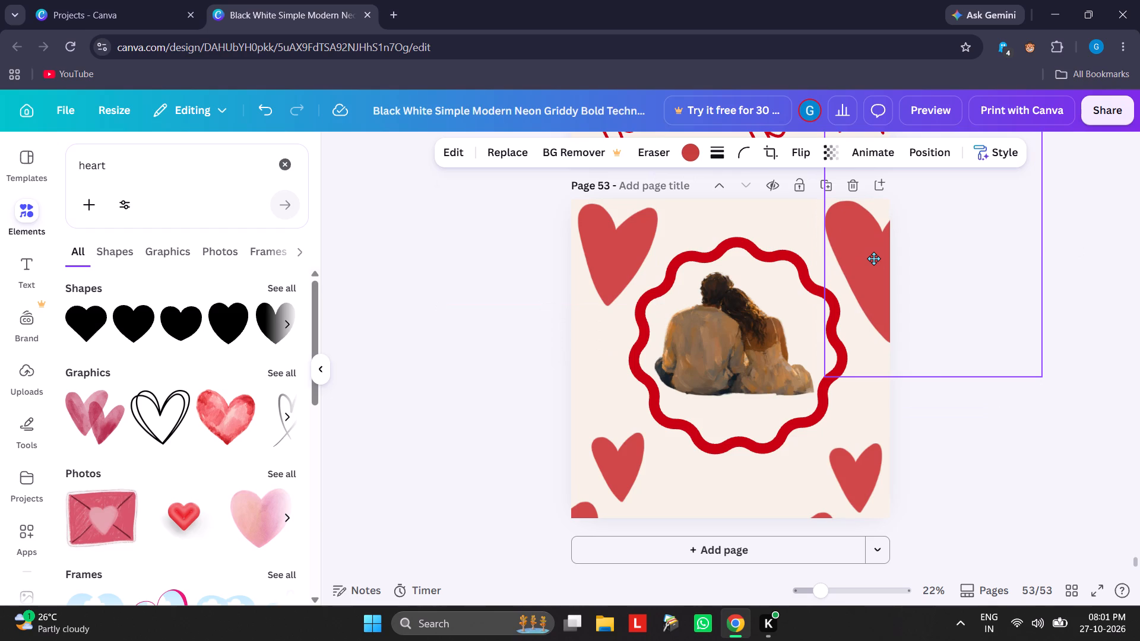
Nudge the seated couple slightly right inside the wavy red frame and deselect it.
{"action": "left_click", "coordinate": [708, 333]}
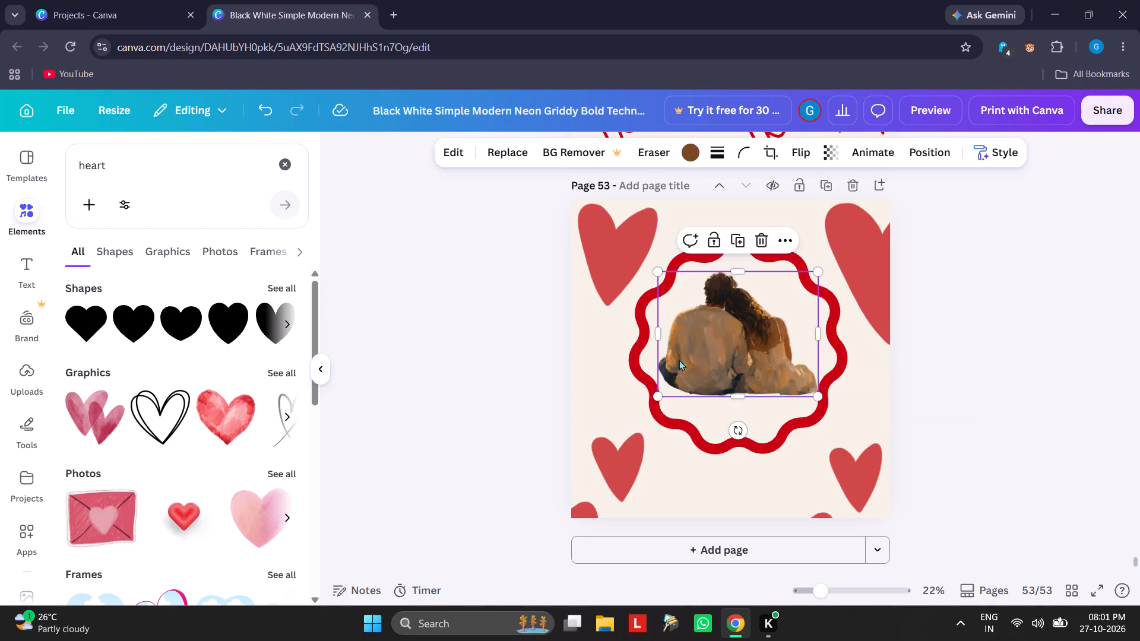
{"action": "left_click", "coordinate": [584, 355]}
{"action": "left_click", "coordinate": [641, 361]}
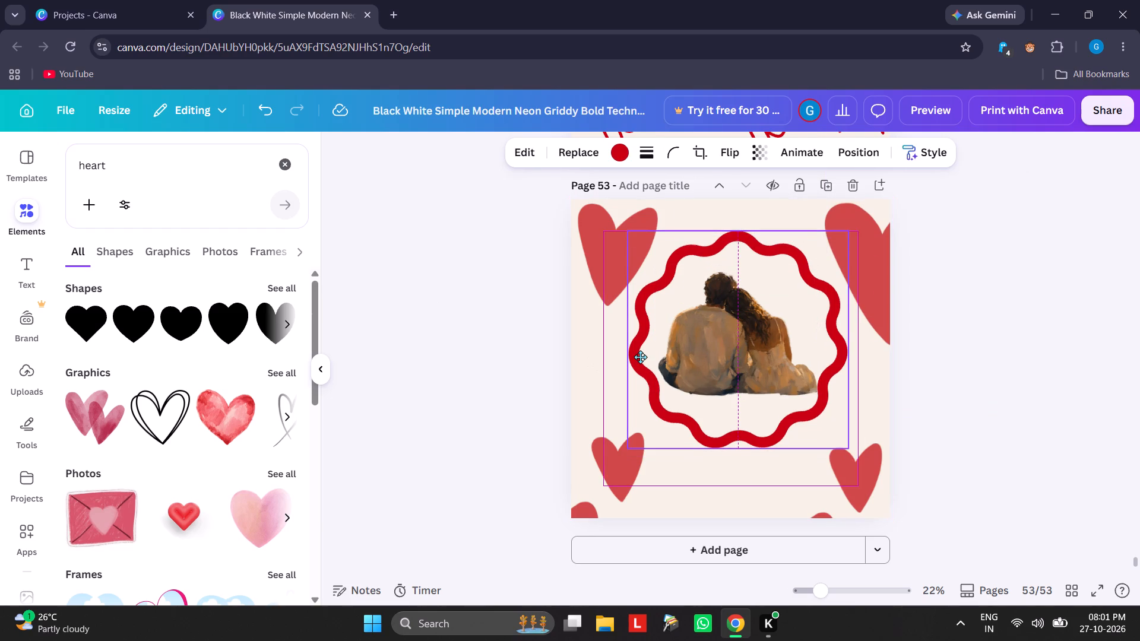
{"action": "left_click", "coordinate": [614, 362]}
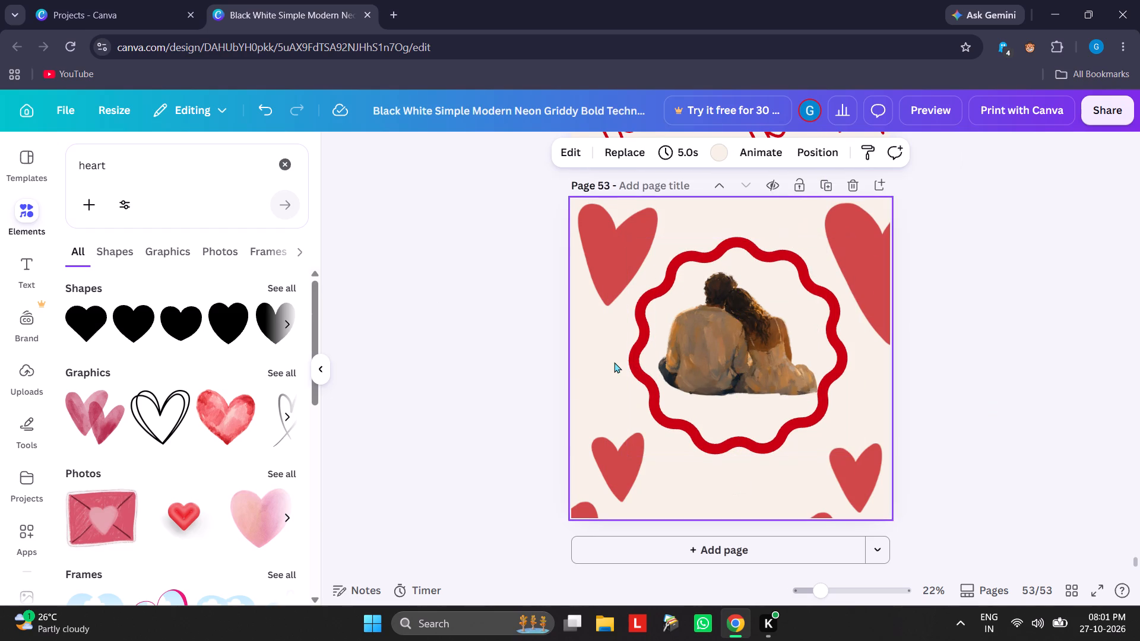
Add the glossy red 3D heart photo and place it partly off the page's left edge, between the two flat hearts.
{"action": "left_click", "coordinate": [178, 511]}
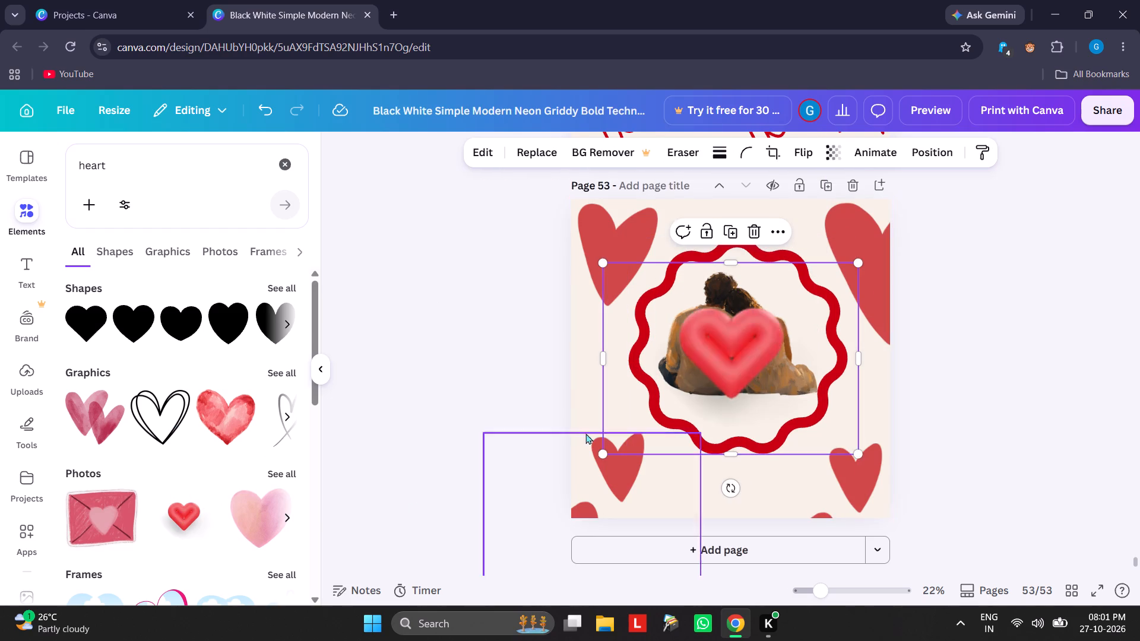
{"action": "left_click_drag", "start_coordinate": [716, 352], "coordinate": [582, 363]}
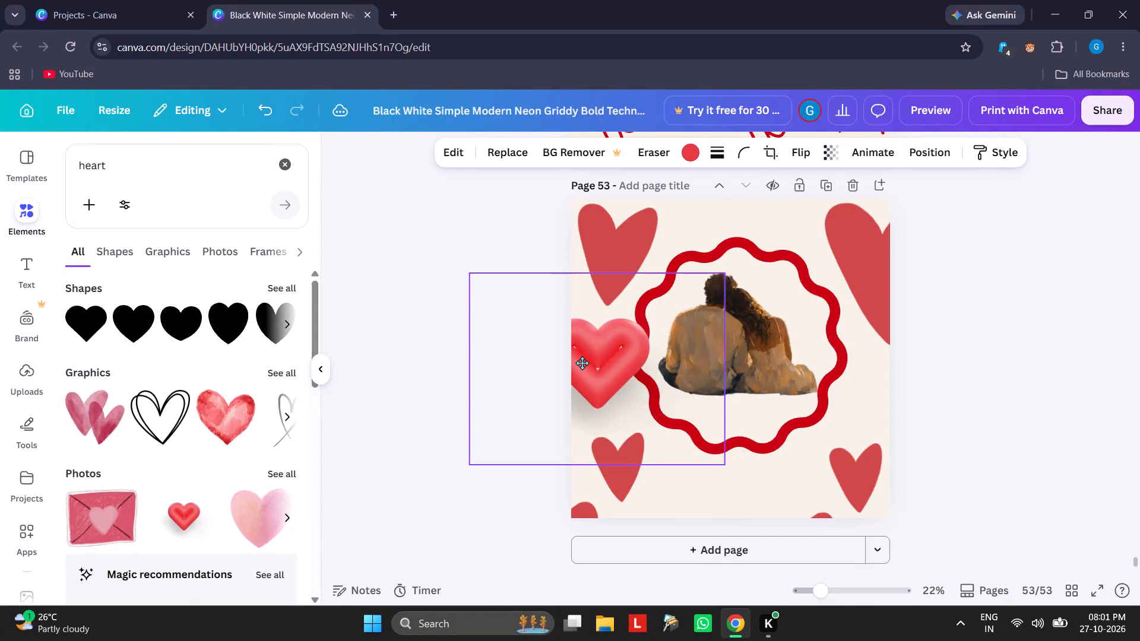
{"action": "left_click_drag", "start_coordinate": [582, 363], "coordinate": [561, 356]}
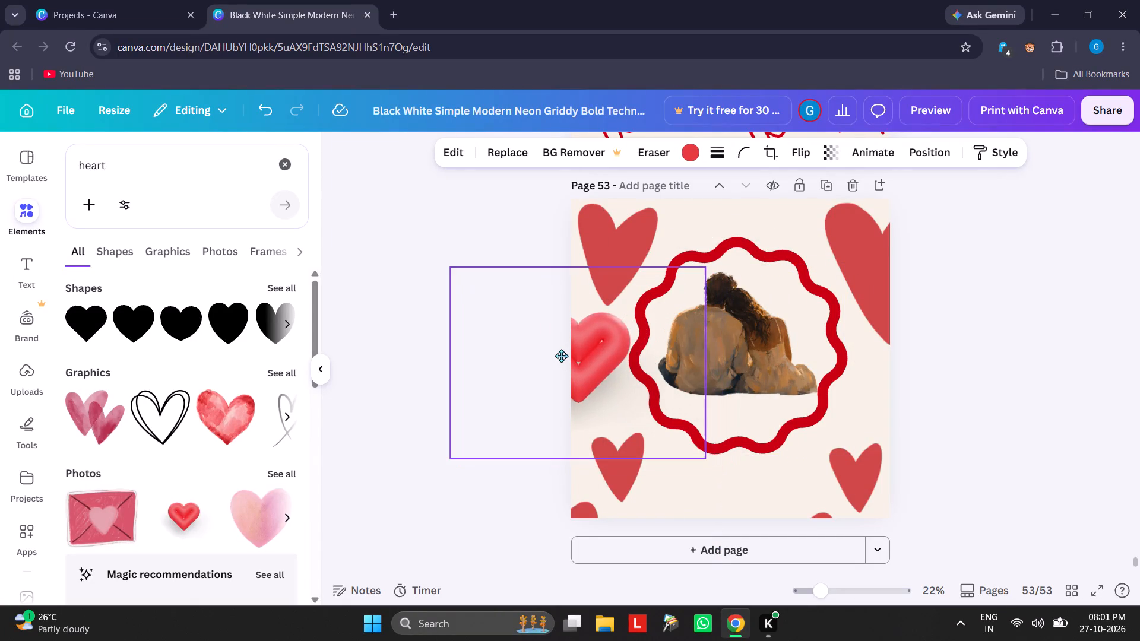
{"action": "left_click_drag", "start_coordinate": [561, 356], "coordinate": [552, 371]}
Duplicate the glossy heart and place the copy partly off the page's right edge.
{"action": "left_click", "coordinate": [575, 258]}
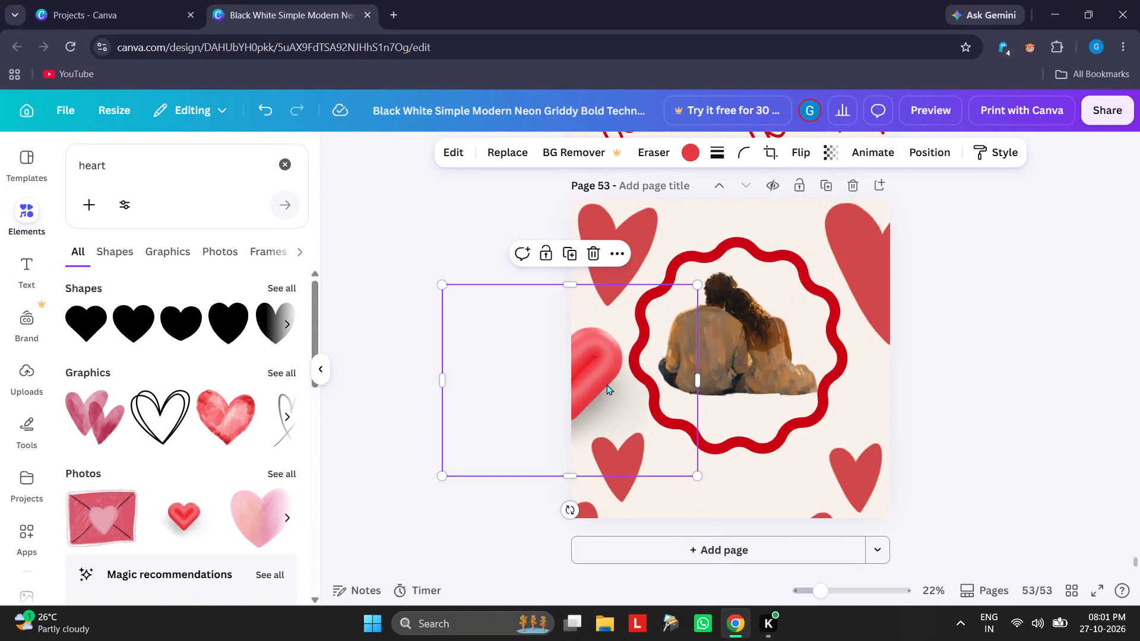
{"action": "left_click", "coordinate": [606, 384]}
{"action": "left_click_drag", "start_coordinate": [603, 381], "coordinate": [928, 400]}
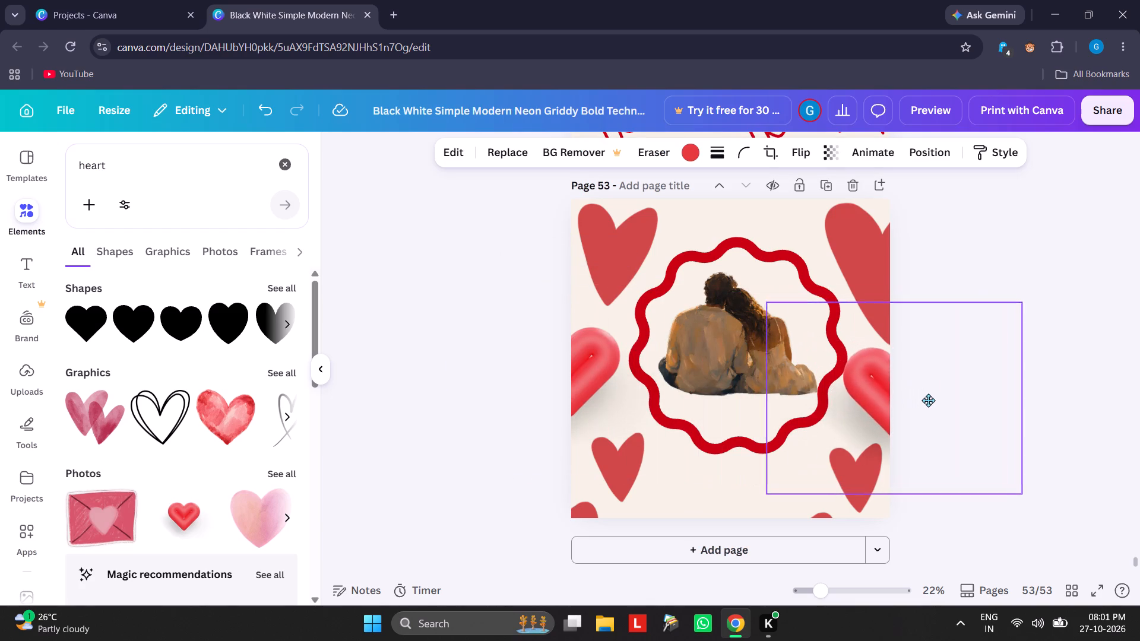
{"action": "left_click_drag", "start_coordinate": [928, 400], "coordinate": [939, 408]}
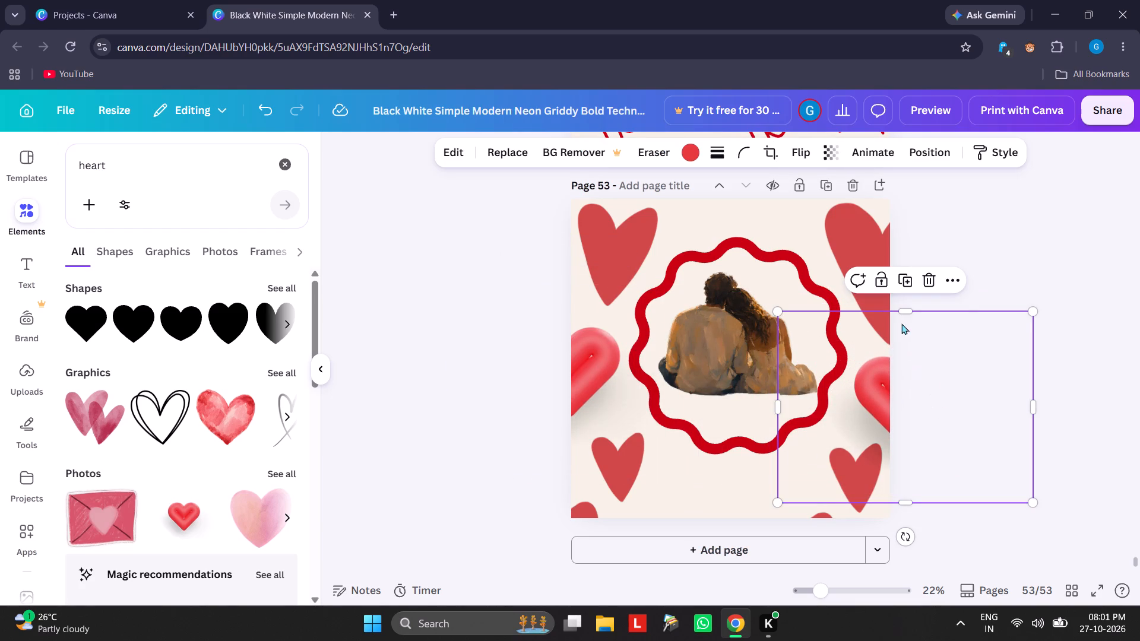
Make two more copies of the glossy heart and centre them partly off the page's bottom and top edges.
{"action": "left_click", "coordinate": [904, 280]}
{"action": "left_click_drag", "start_coordinate": [894, 387], "coordinate": [690, 493]}
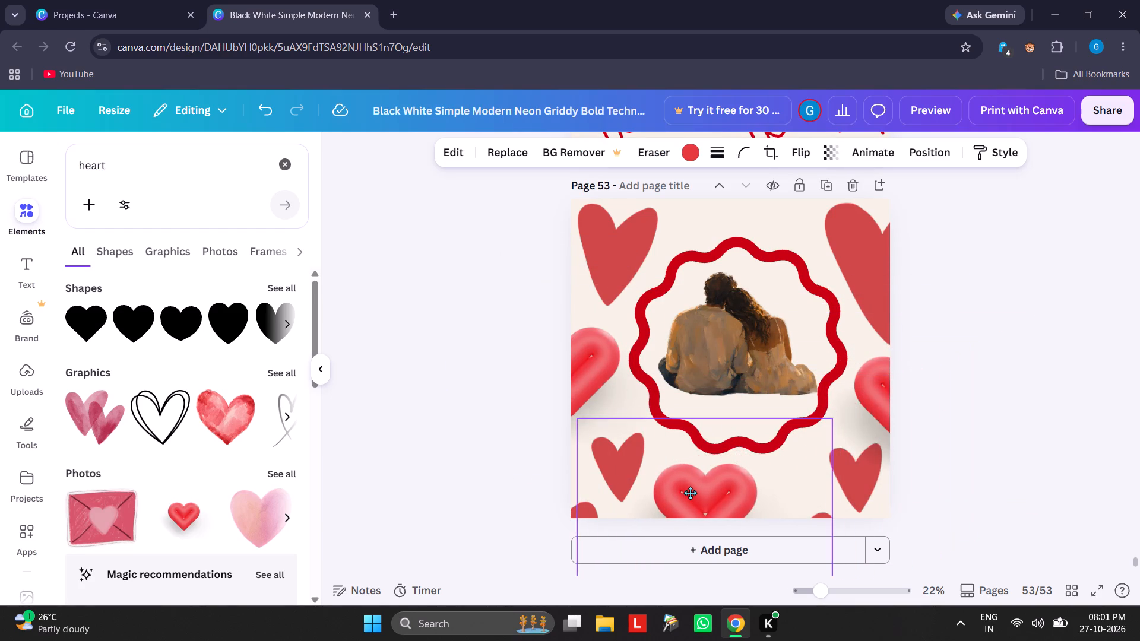
{"action": "left_click_drag", "start_coordinate": [690, 493], "coordinate": [722, 493]}
{"action": "left_click", "coordinate": [736, 386]}
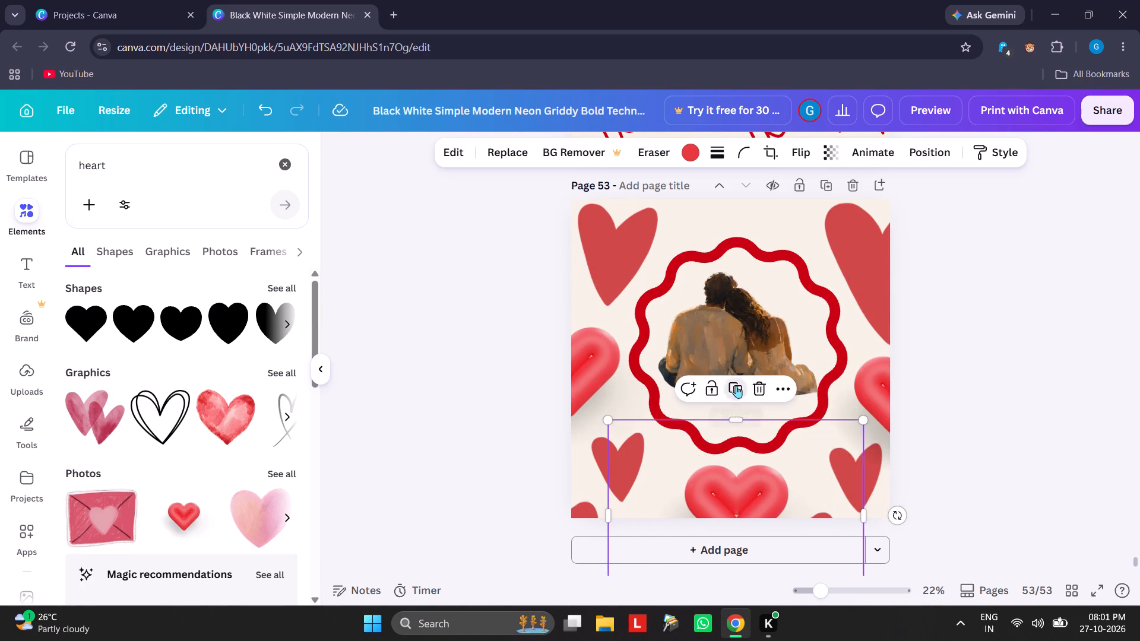
{"action": "left_click_drag", "start_coordinate": [734, 484], "coordinate": [731, 152]}
{"action": "left_click", "coordinate": [975, 323]}
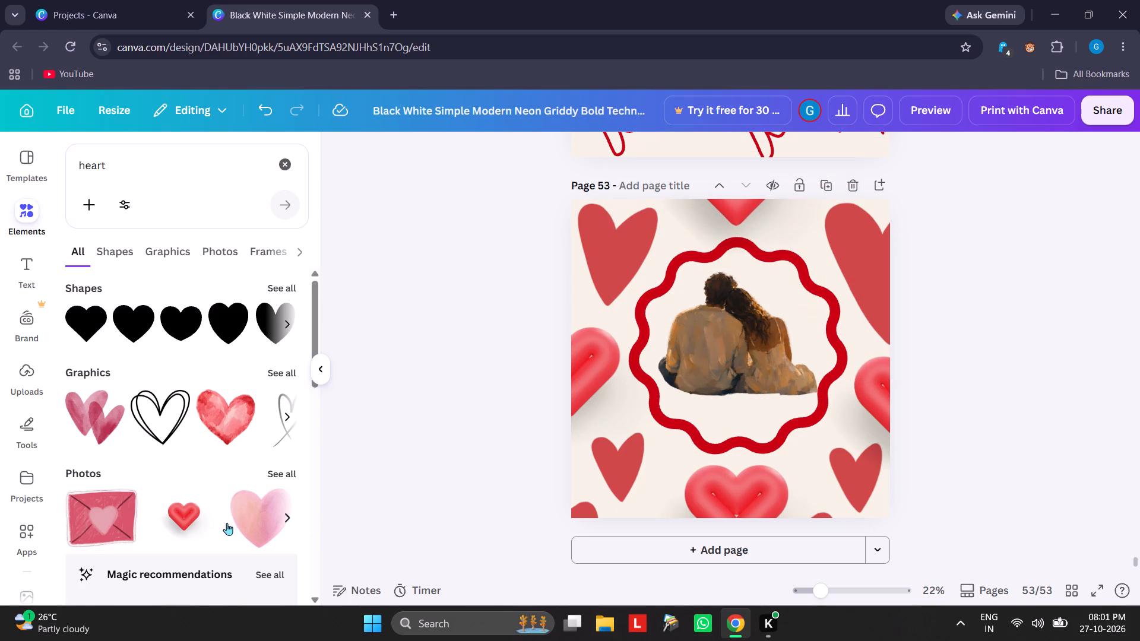
Move the flat heart at the page's bottom left closer to the corner, clear of the bottom glossy heart.
{"action": "left_click", "coordinate": [628, 462]}
{"action": "left_click", "coordinate": [599, 442]}
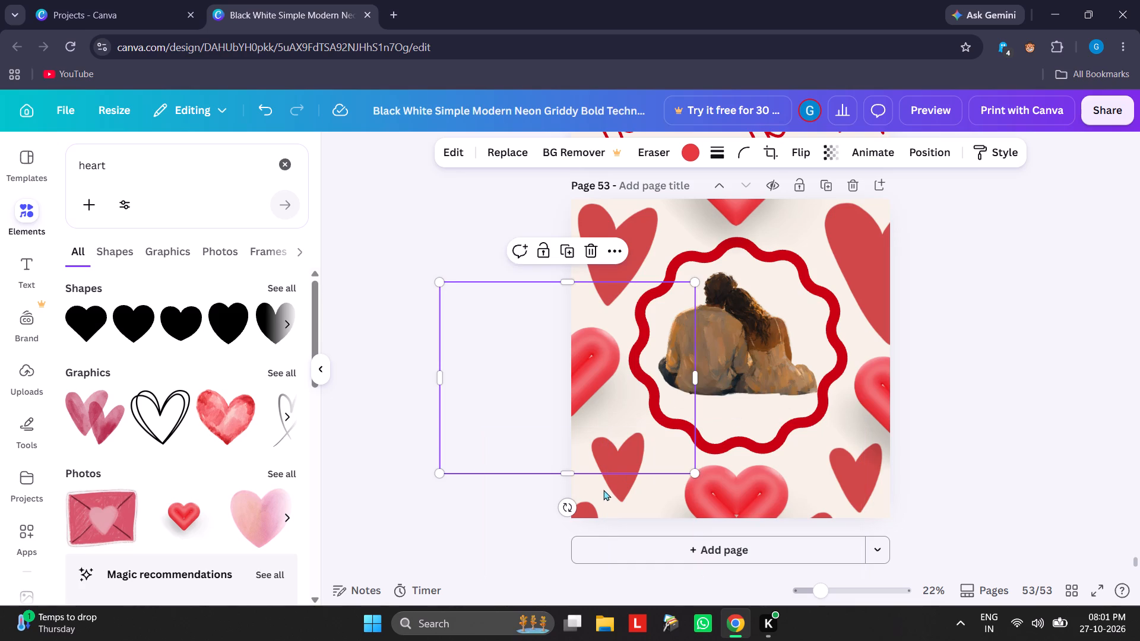
{"action": "left_click", "coordinate": [632, 453]}
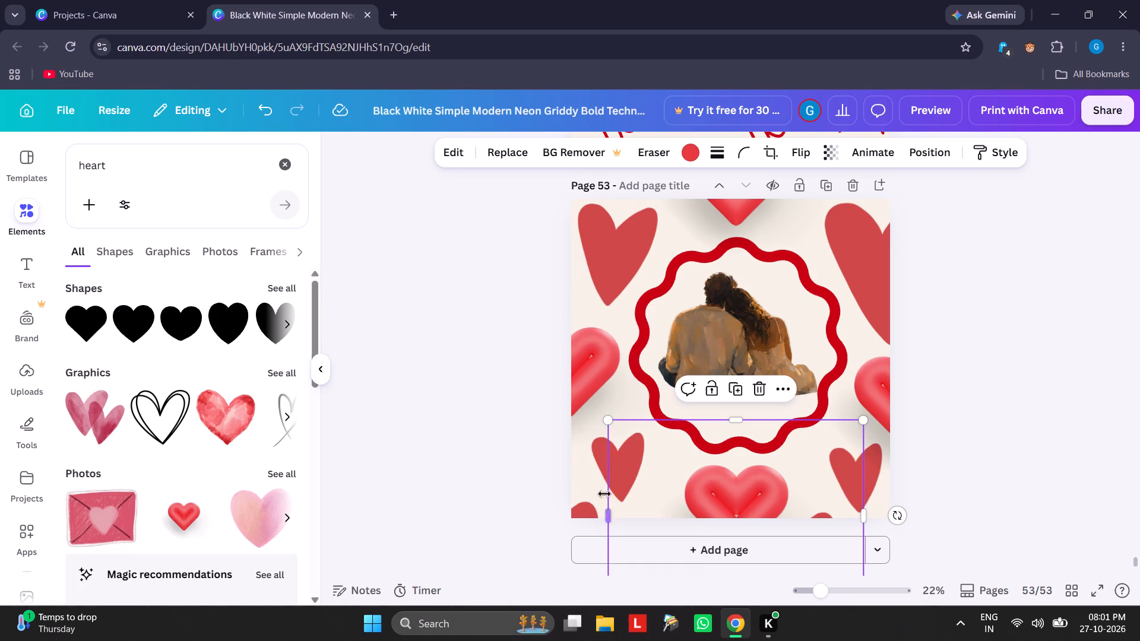
{"action": "left_click_drag", "start_coordinate": [588, 512], "coordinate": [576, 525]}
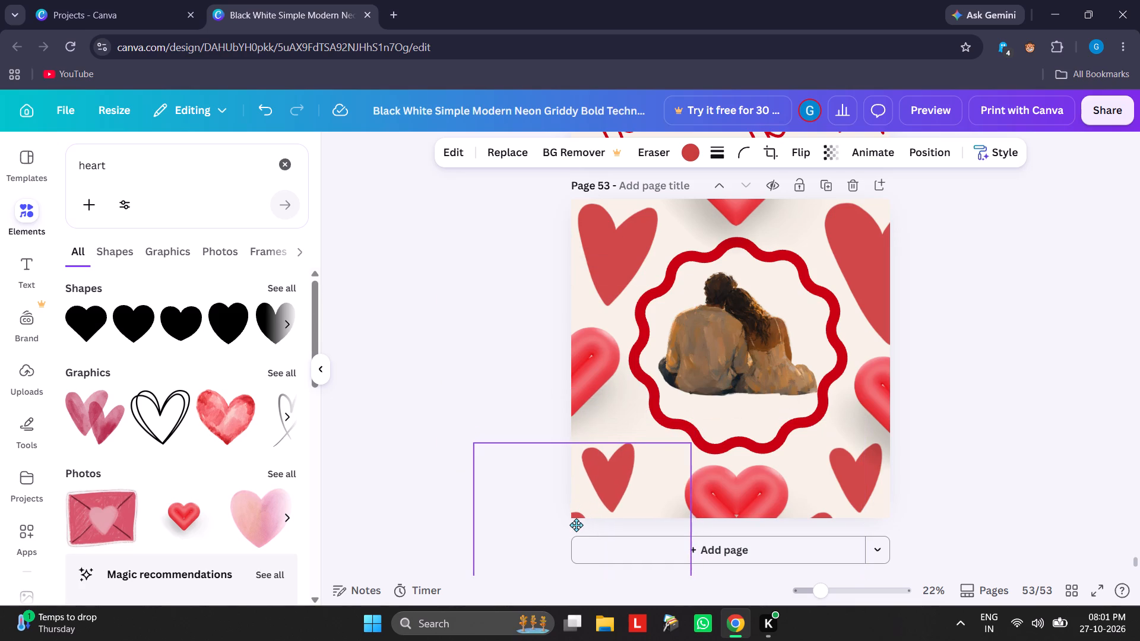
{"action": "left_click_drag", "start_coordinate": [576, 525], "coordinate": [573, 526]}
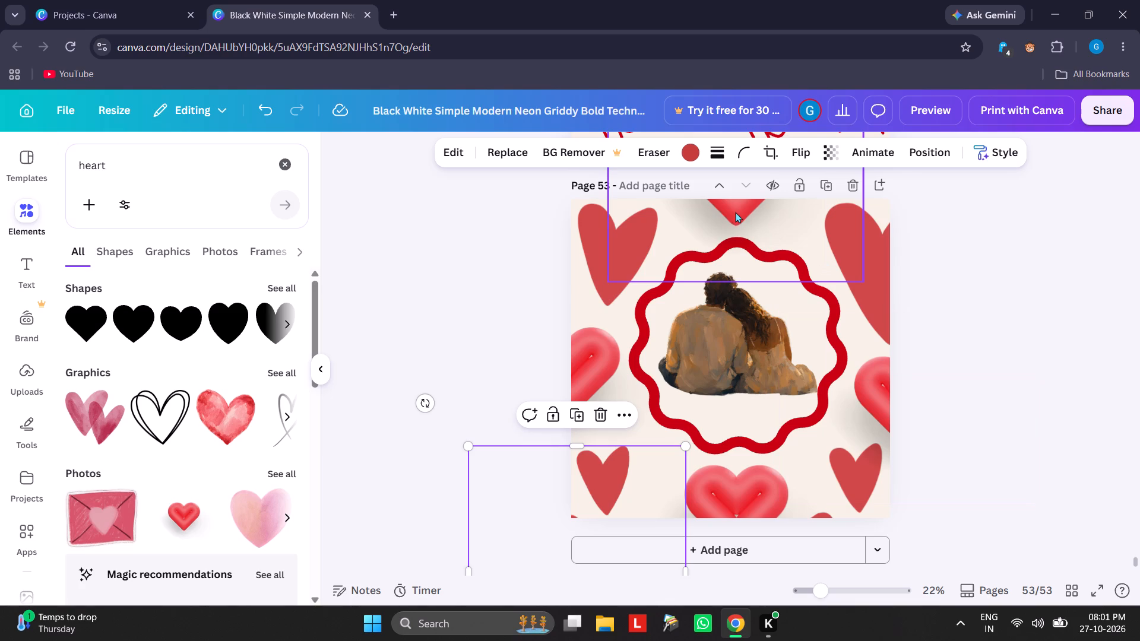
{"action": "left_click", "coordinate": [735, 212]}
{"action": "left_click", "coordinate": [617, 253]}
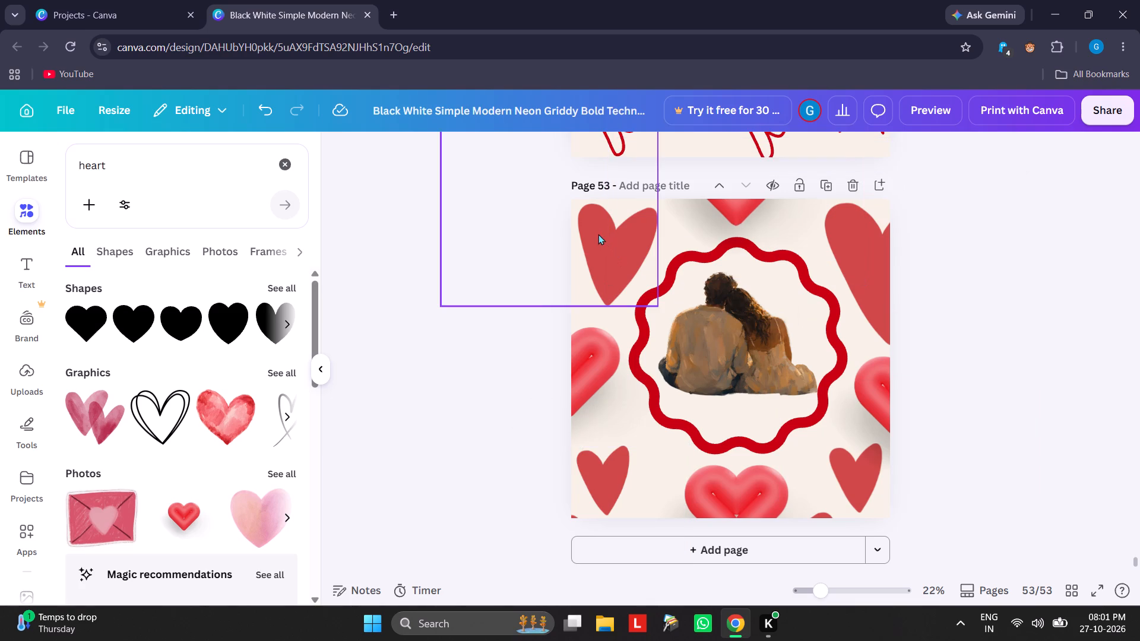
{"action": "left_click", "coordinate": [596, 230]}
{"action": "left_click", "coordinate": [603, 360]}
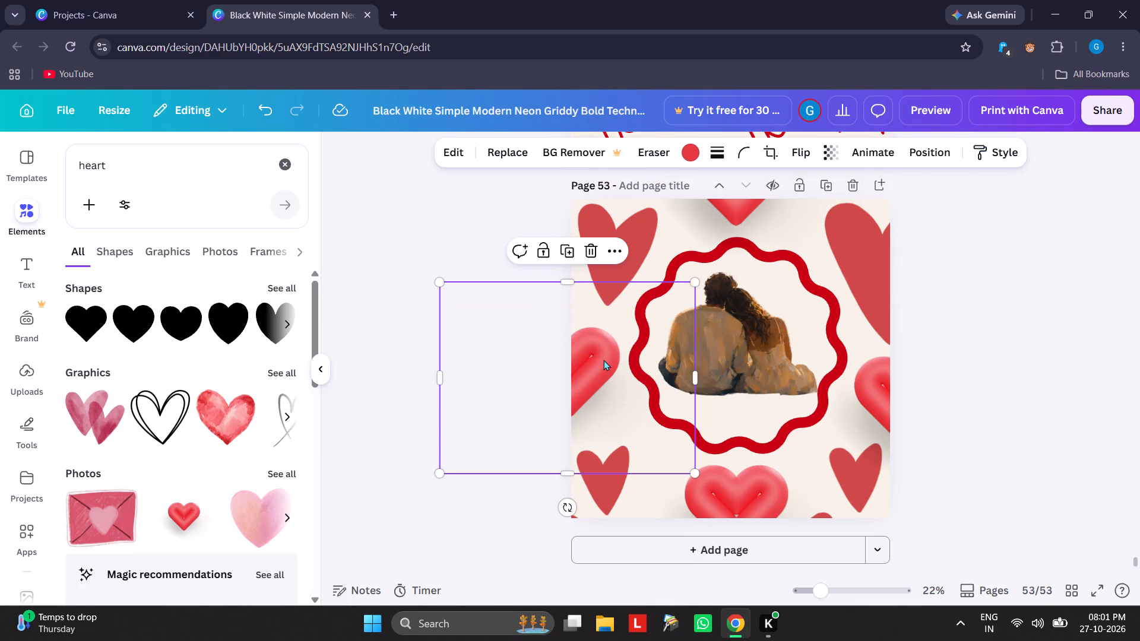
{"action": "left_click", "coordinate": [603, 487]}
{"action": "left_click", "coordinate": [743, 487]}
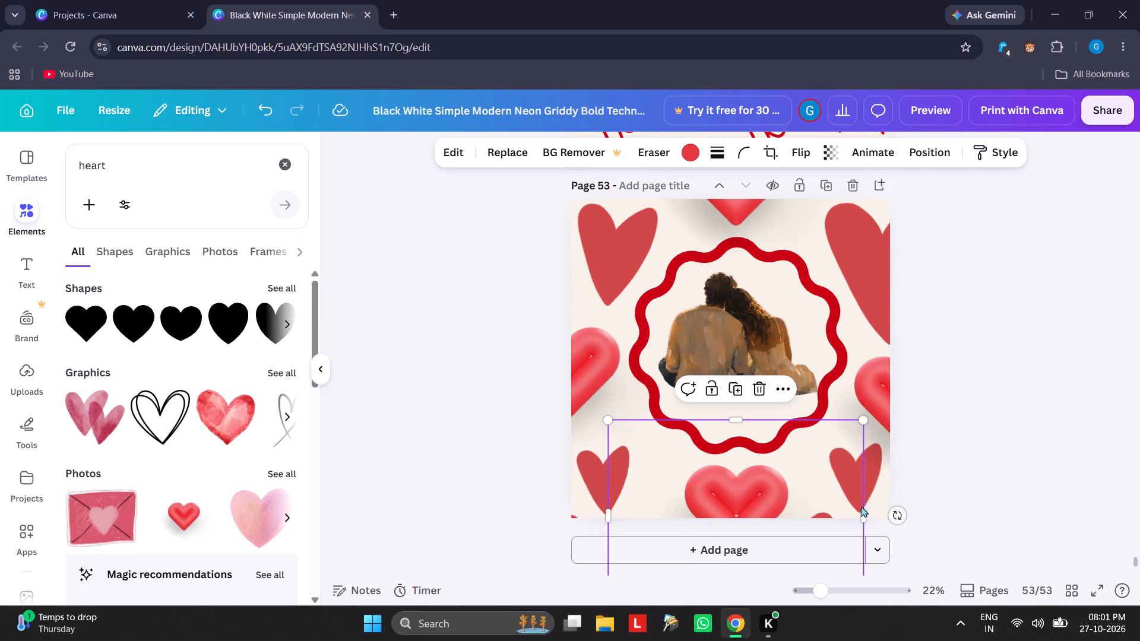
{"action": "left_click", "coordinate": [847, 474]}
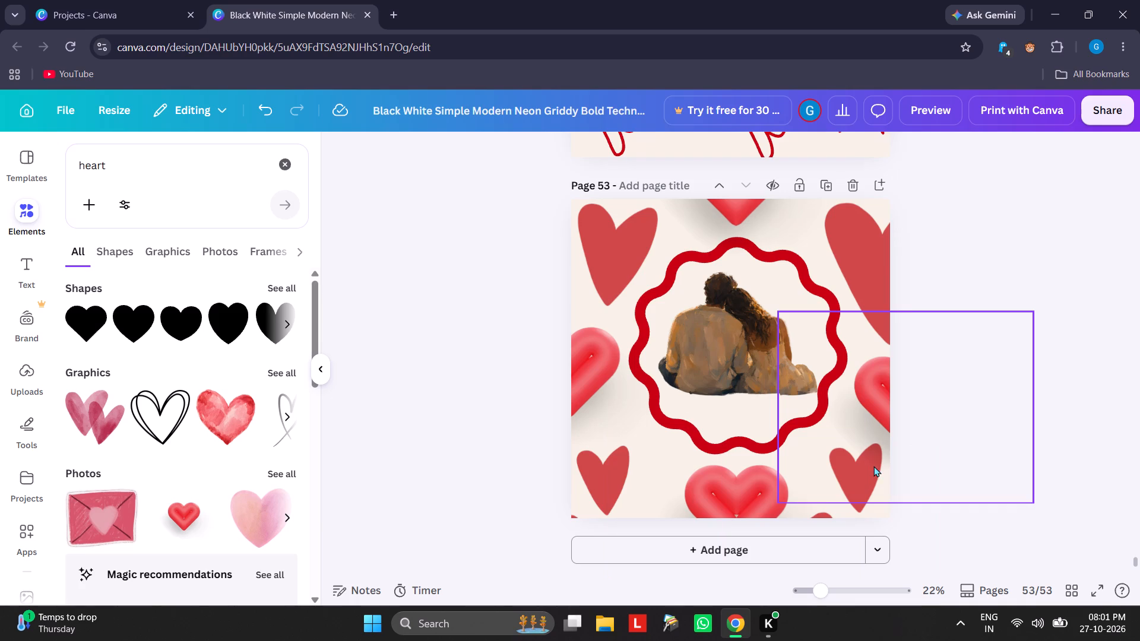
Nudge the right and top glossy hearts slightly and shift the top-right flat heart farther off the page's right edge.
{"action": "left_click", "coordinate": [873, 466]}
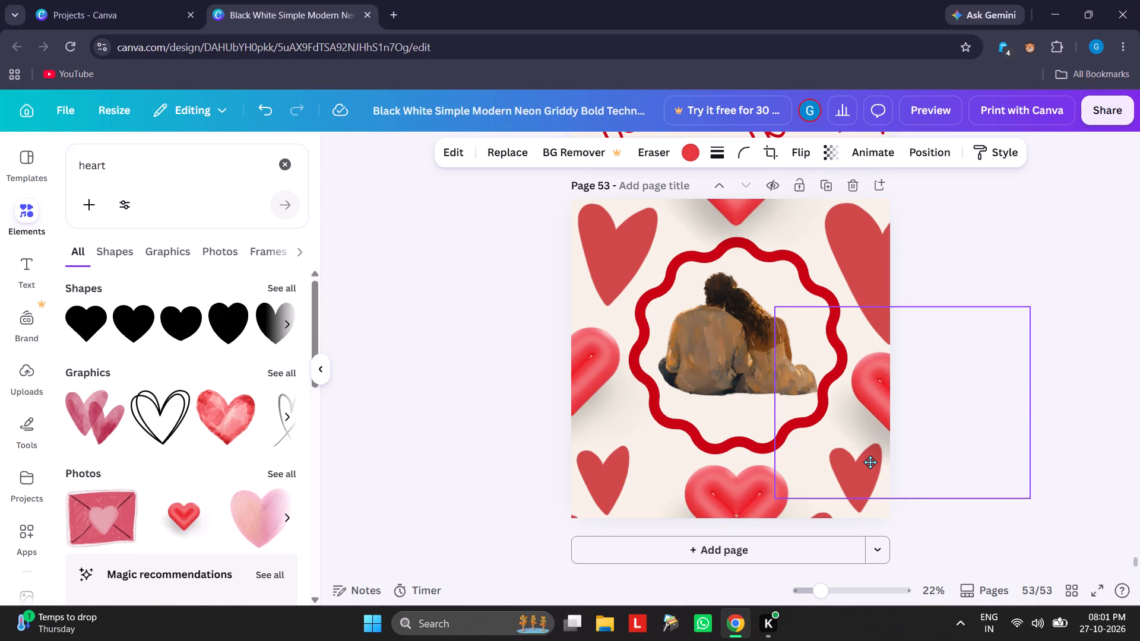
{"action": "left_click_drag", "start_coordinate": [856, 239], "coordinate": [862, 245]}
{"action": "left_click", "coordinate": [886, 248]}
{"action": "left_click_drag", "start_coordinate": [885, 253], "coordinate": [888, 248]}
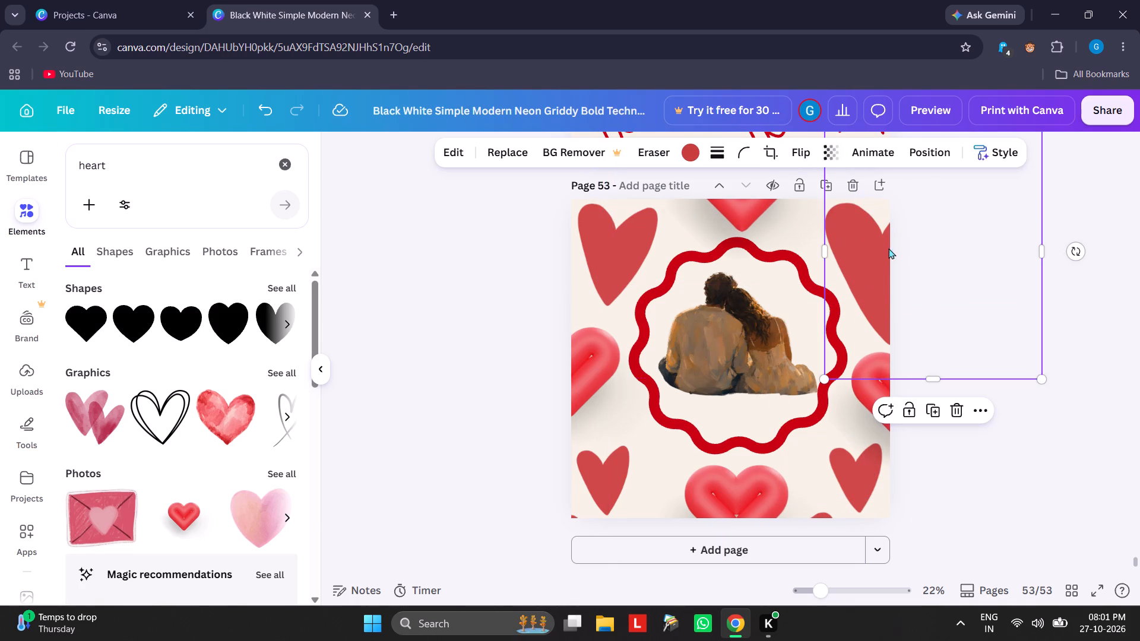
{"action": "left_click_drag", "start_coordinate": [888, 248], "coordinate": [900, 257]}
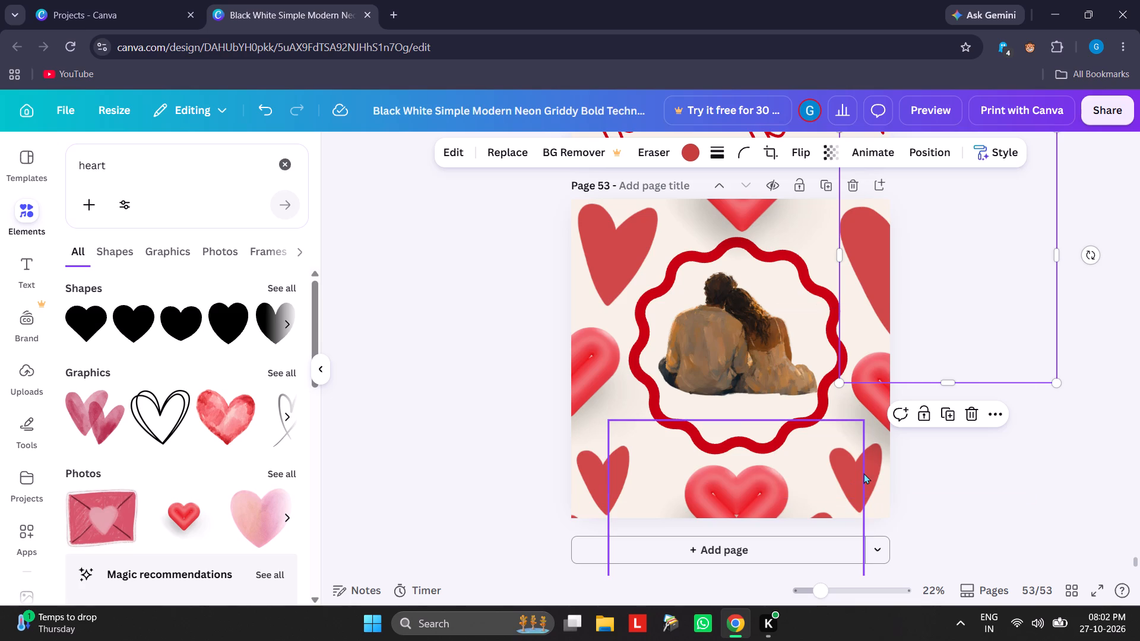
Raise the glossy heart at the page's bottom edge so more of it sits on the page.
{"action": "left_click", "coordinate": [863, 473]}
{"action": "left_click_drag", "start_coordinate": [762, 488], "coordinate": [759, 488]}
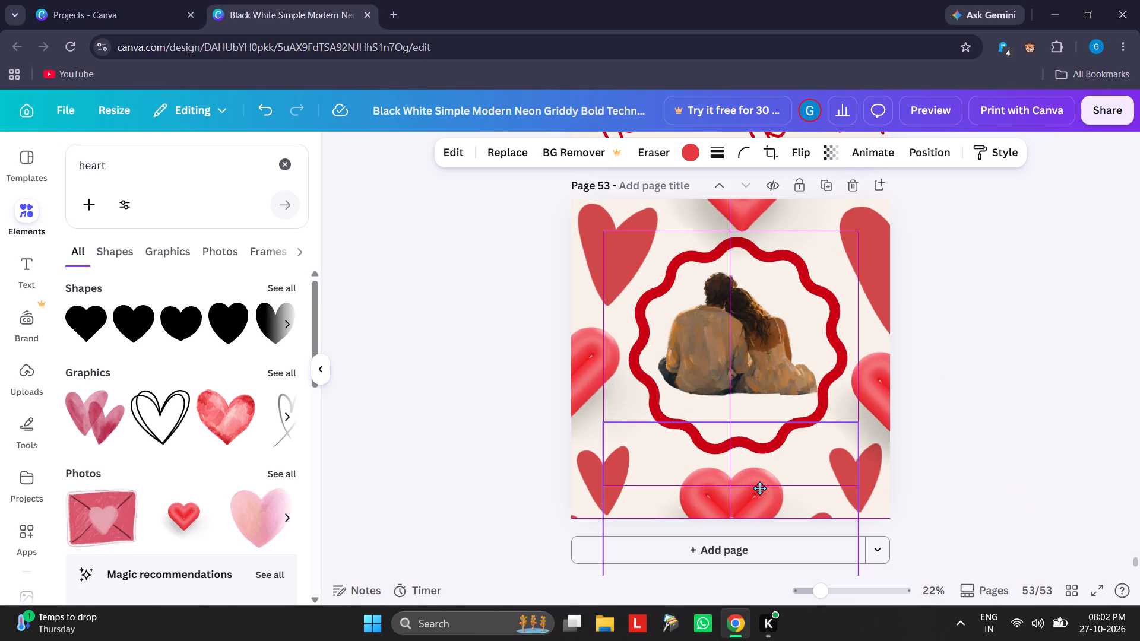
{"action": "left_click_drag", "start_coordinate": [759, 488], "coordinate": [761, 481]}
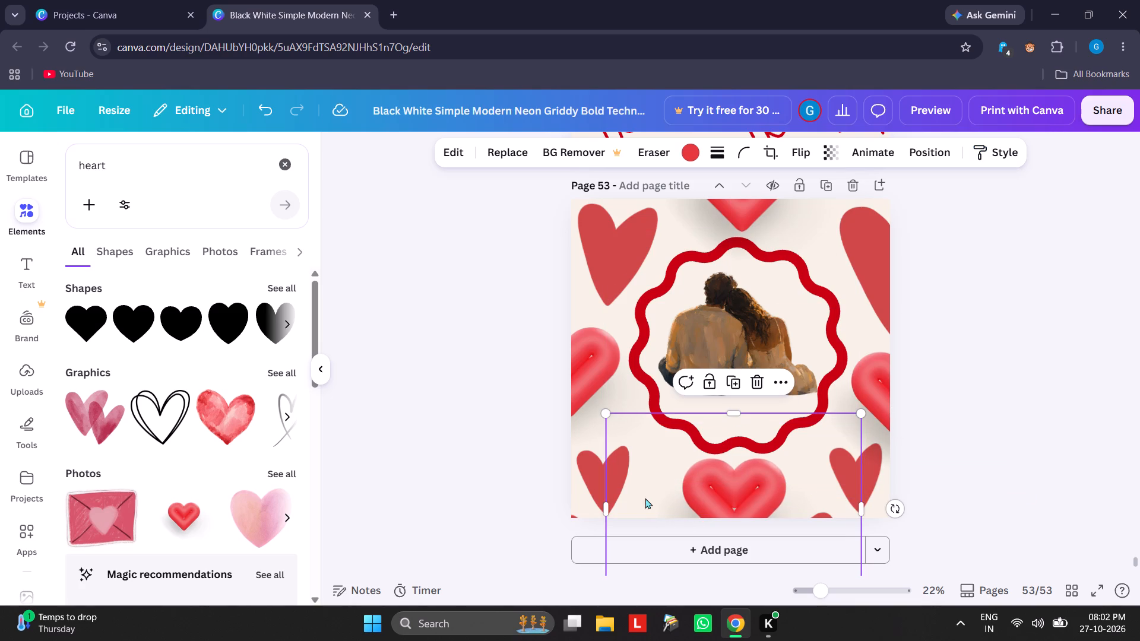
Nudge the bottom-left flat heart inward and the glossy heart at the page's right edge slightly outward.
{"action": "left_click", "coordinate": [589, 468]}
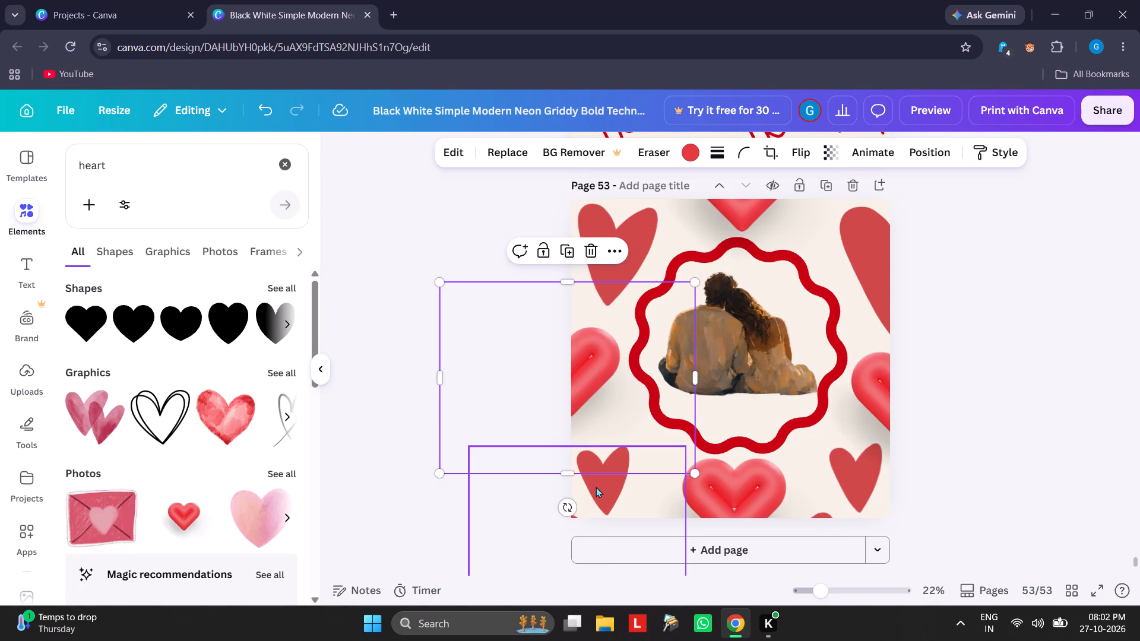
{"action": "left_click", "coordinate": [596, 487]}
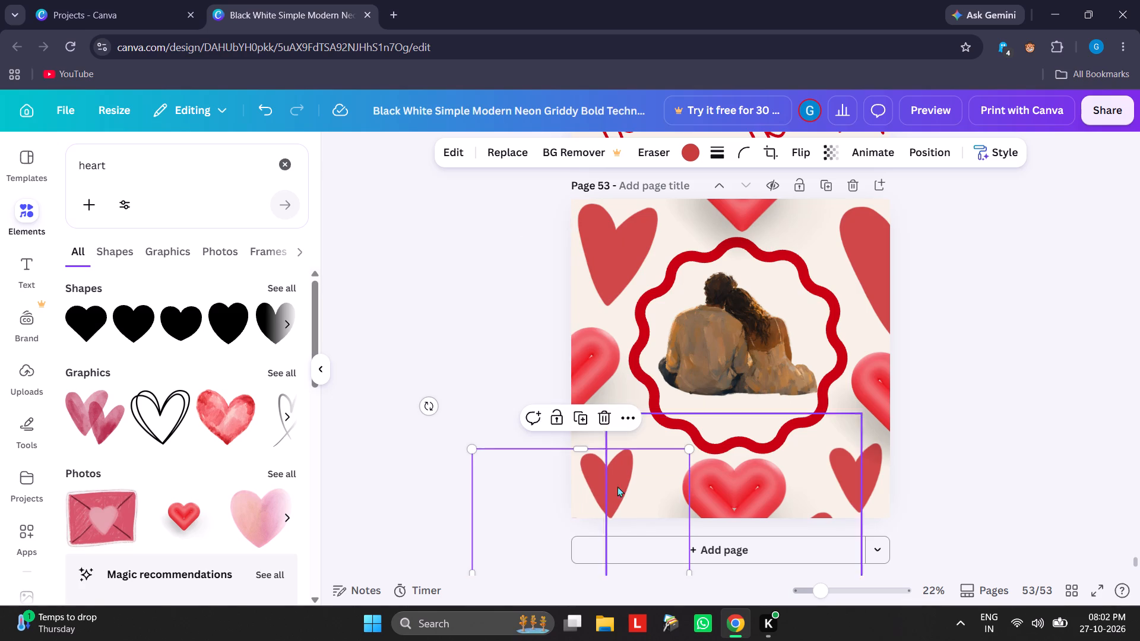
{"action": "left_click", "coordinate": [911, 491]}
{"action": "left_click", "coordinate": [867, 483]}
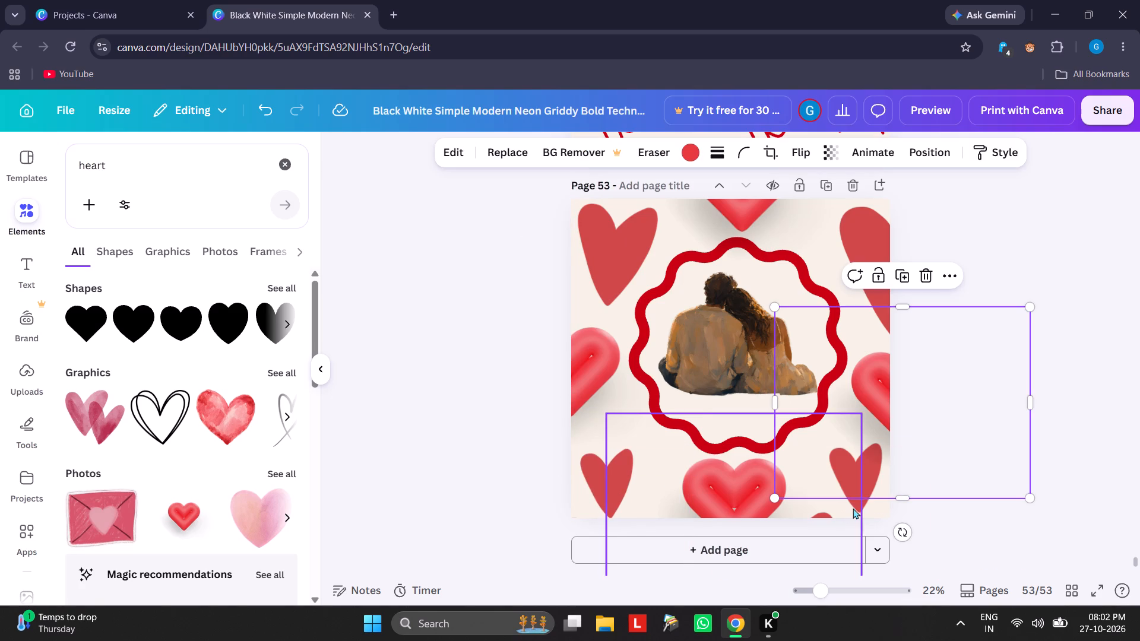
{"action": "left_click", "coordinate": [853, 508]}
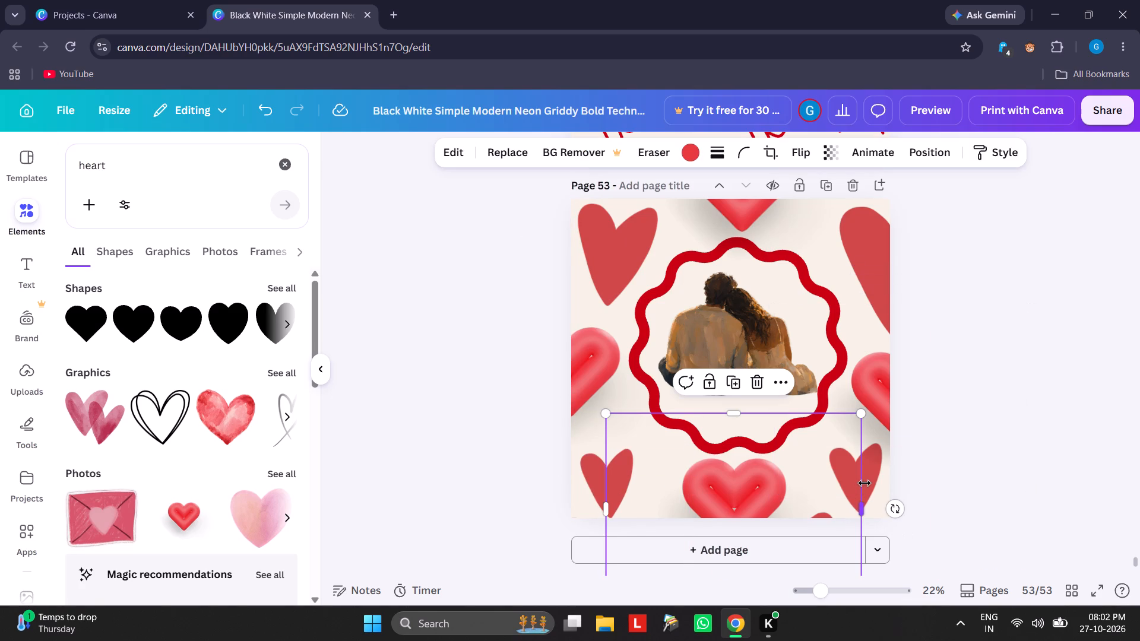
{"action": "left_click", "coordinate": [873, 472]}
{"action": "left_click", "coordinate": [873, 472]}
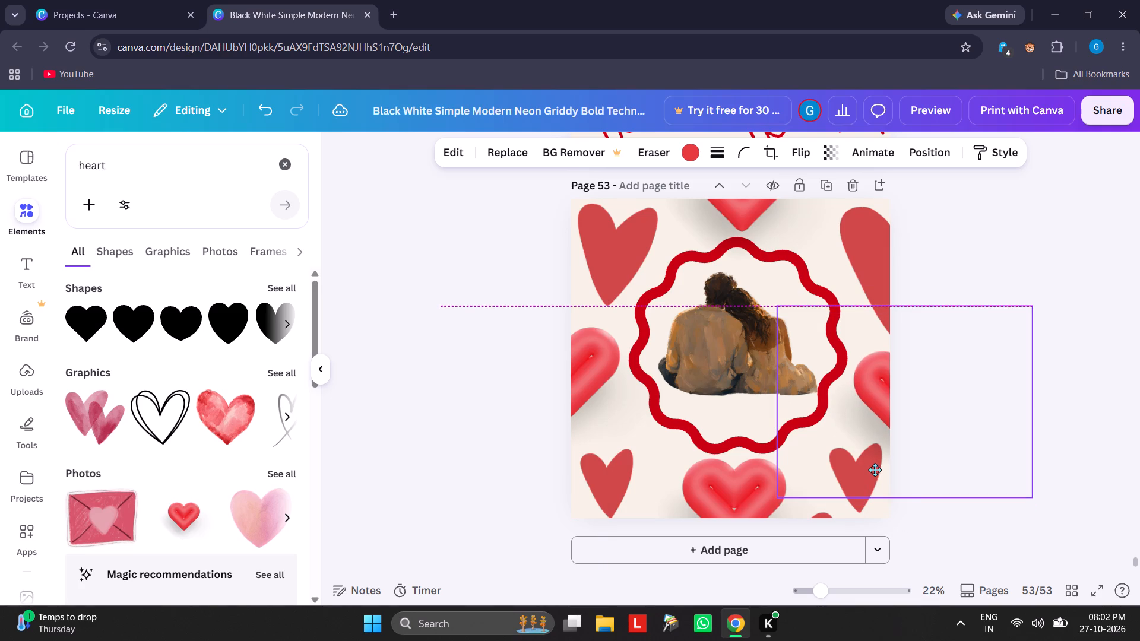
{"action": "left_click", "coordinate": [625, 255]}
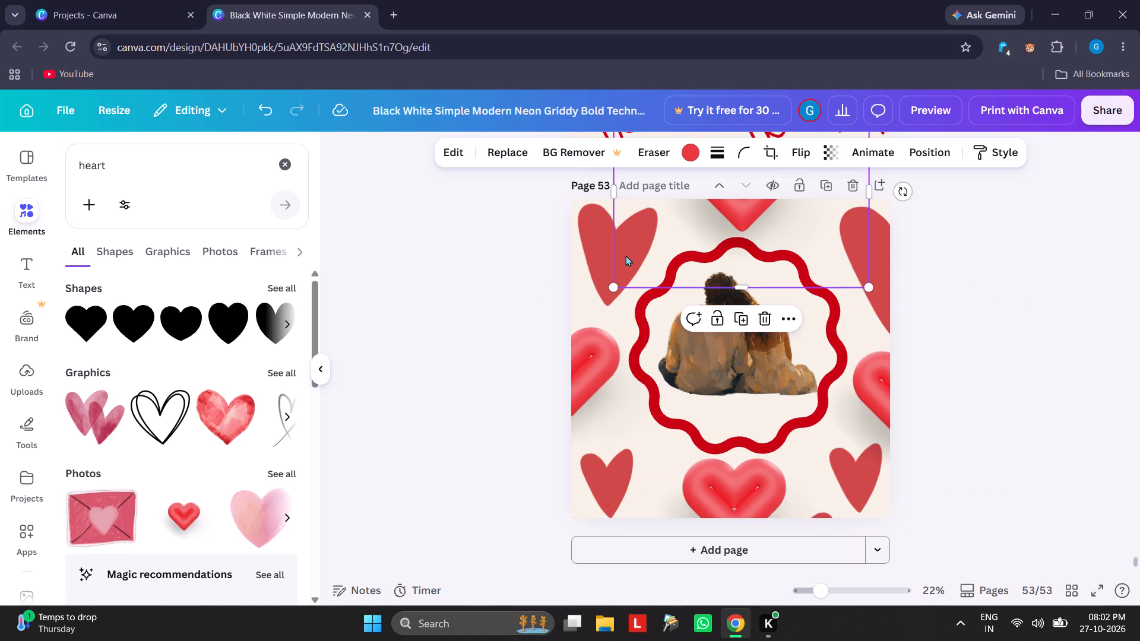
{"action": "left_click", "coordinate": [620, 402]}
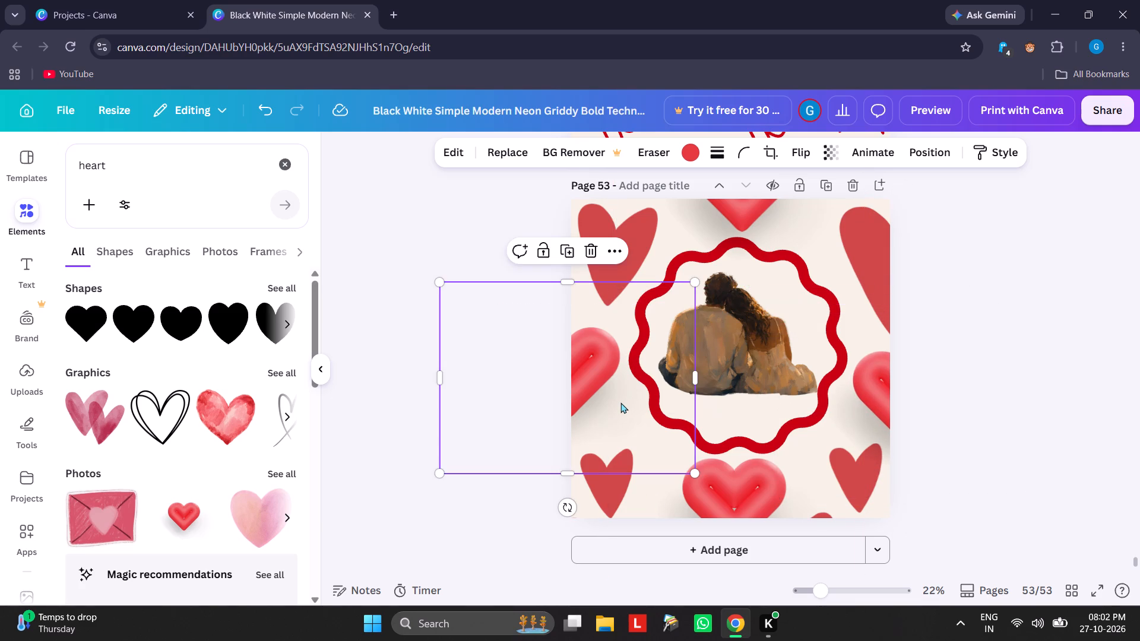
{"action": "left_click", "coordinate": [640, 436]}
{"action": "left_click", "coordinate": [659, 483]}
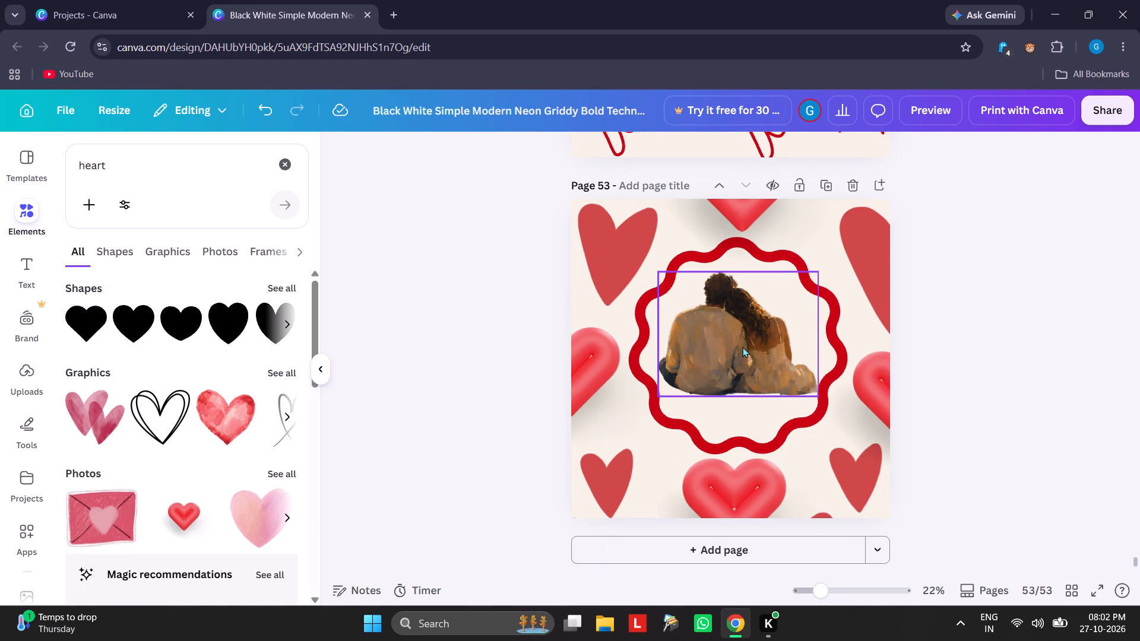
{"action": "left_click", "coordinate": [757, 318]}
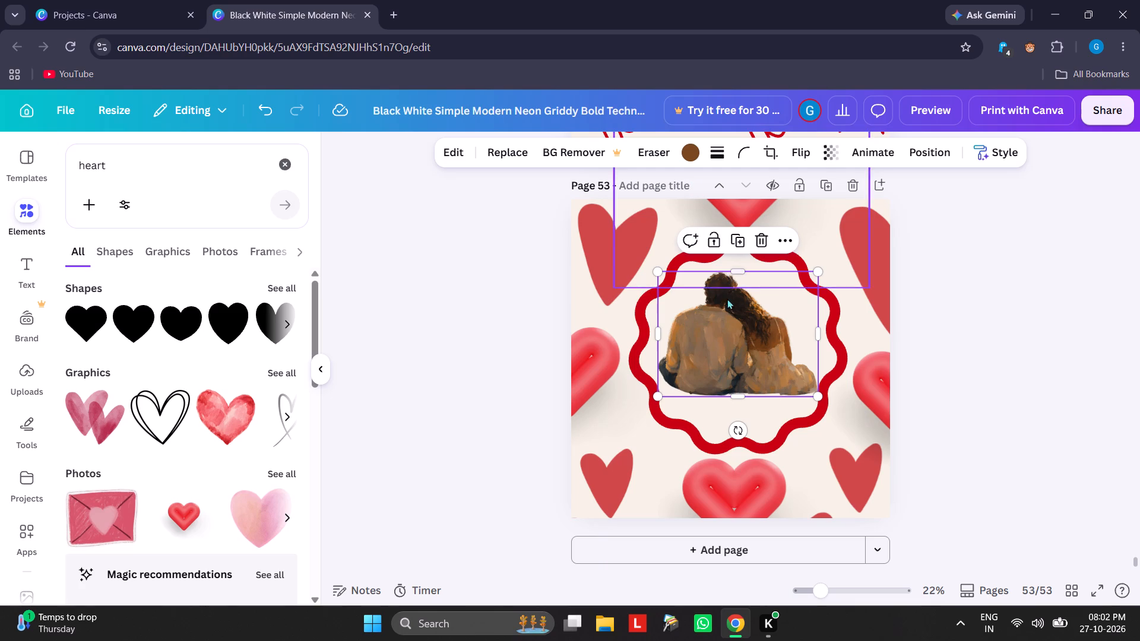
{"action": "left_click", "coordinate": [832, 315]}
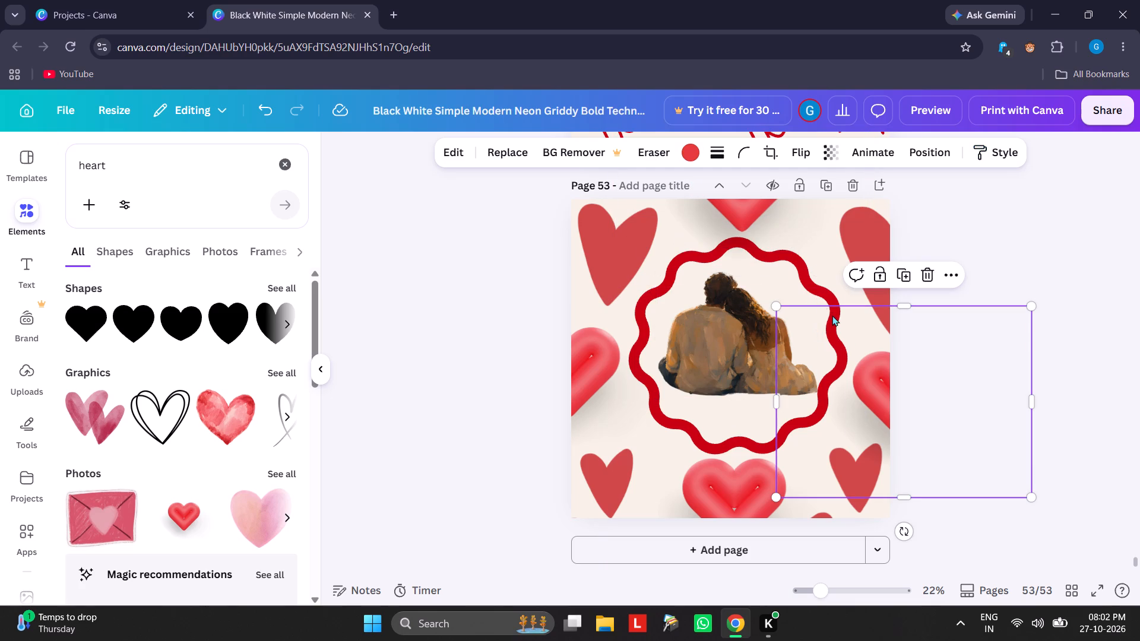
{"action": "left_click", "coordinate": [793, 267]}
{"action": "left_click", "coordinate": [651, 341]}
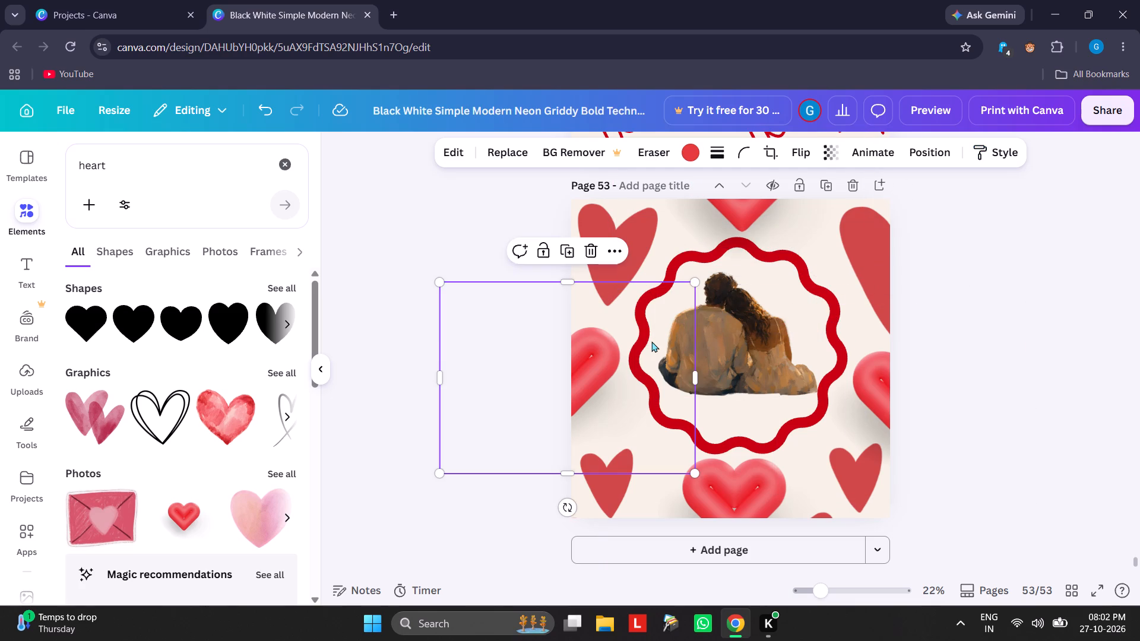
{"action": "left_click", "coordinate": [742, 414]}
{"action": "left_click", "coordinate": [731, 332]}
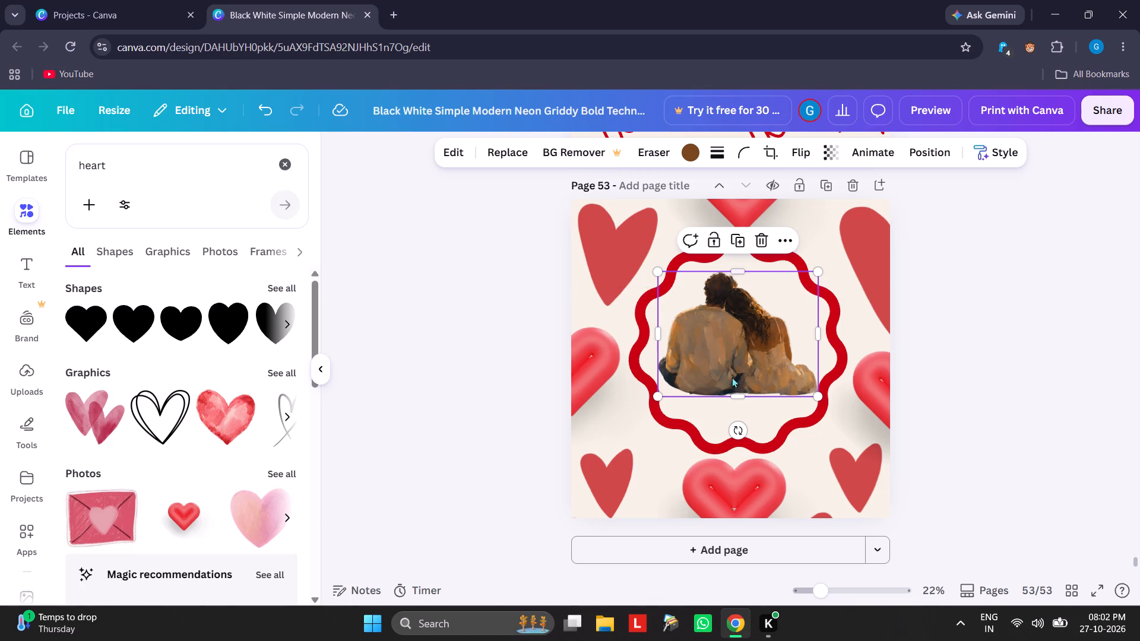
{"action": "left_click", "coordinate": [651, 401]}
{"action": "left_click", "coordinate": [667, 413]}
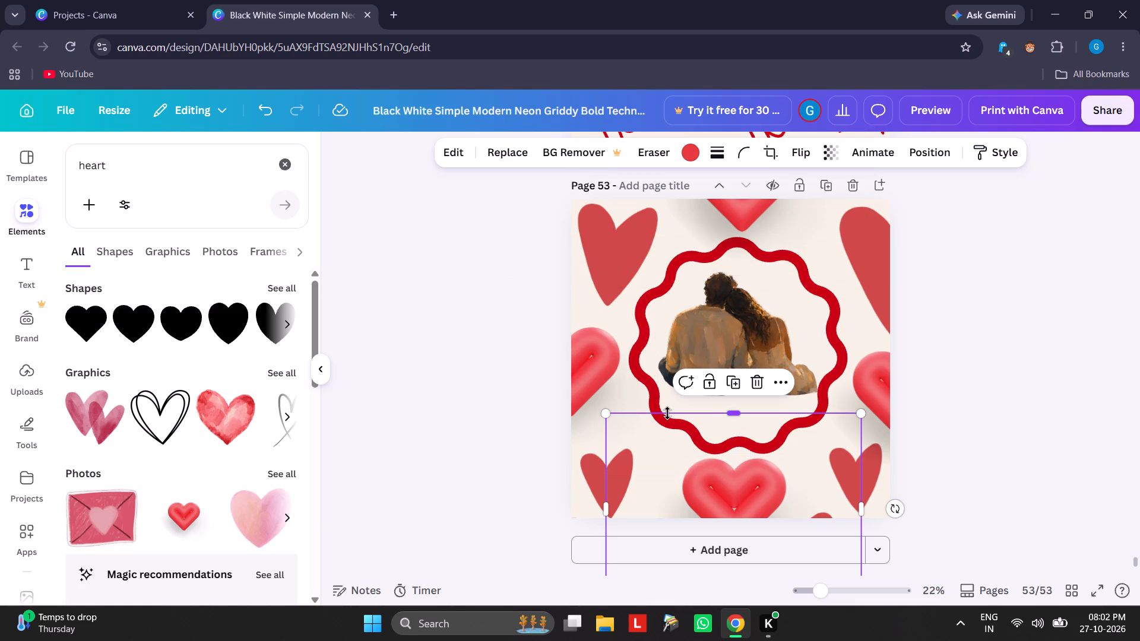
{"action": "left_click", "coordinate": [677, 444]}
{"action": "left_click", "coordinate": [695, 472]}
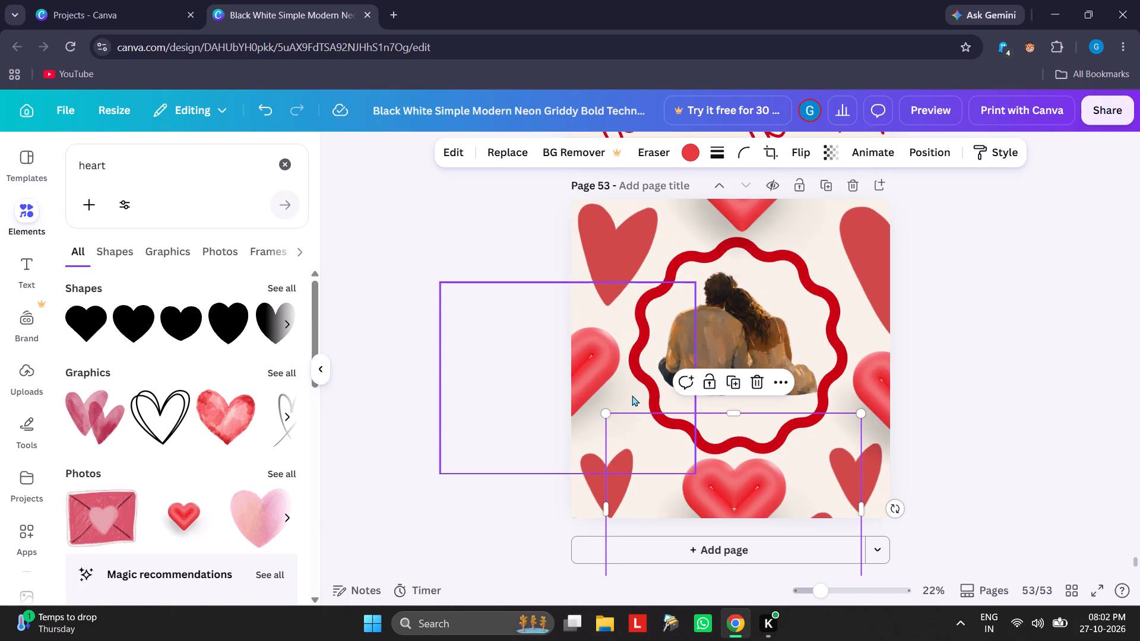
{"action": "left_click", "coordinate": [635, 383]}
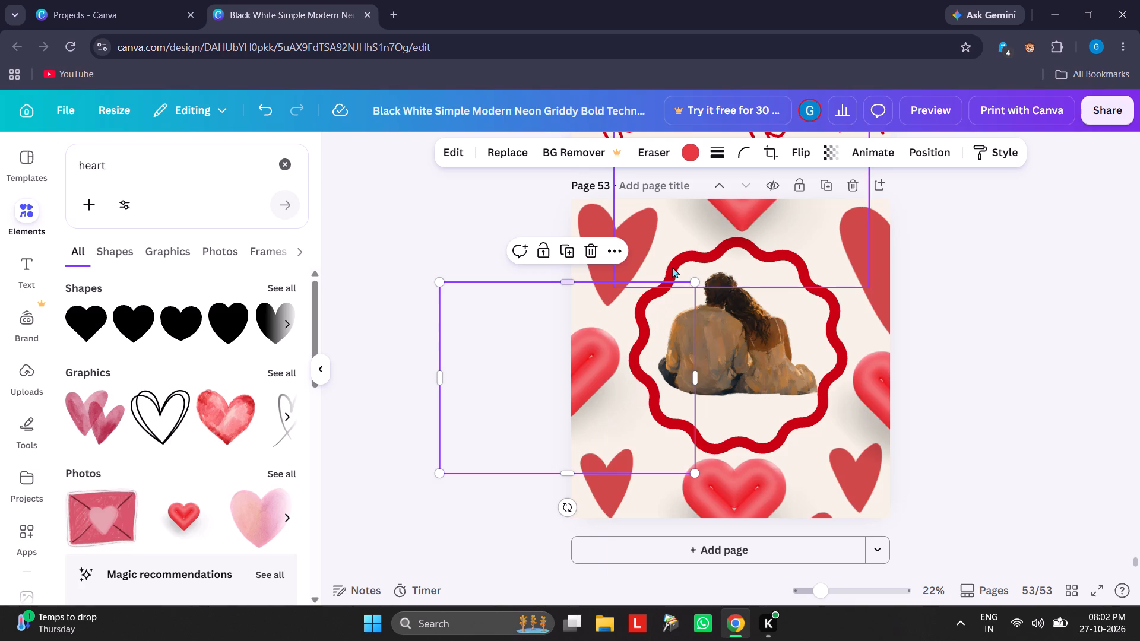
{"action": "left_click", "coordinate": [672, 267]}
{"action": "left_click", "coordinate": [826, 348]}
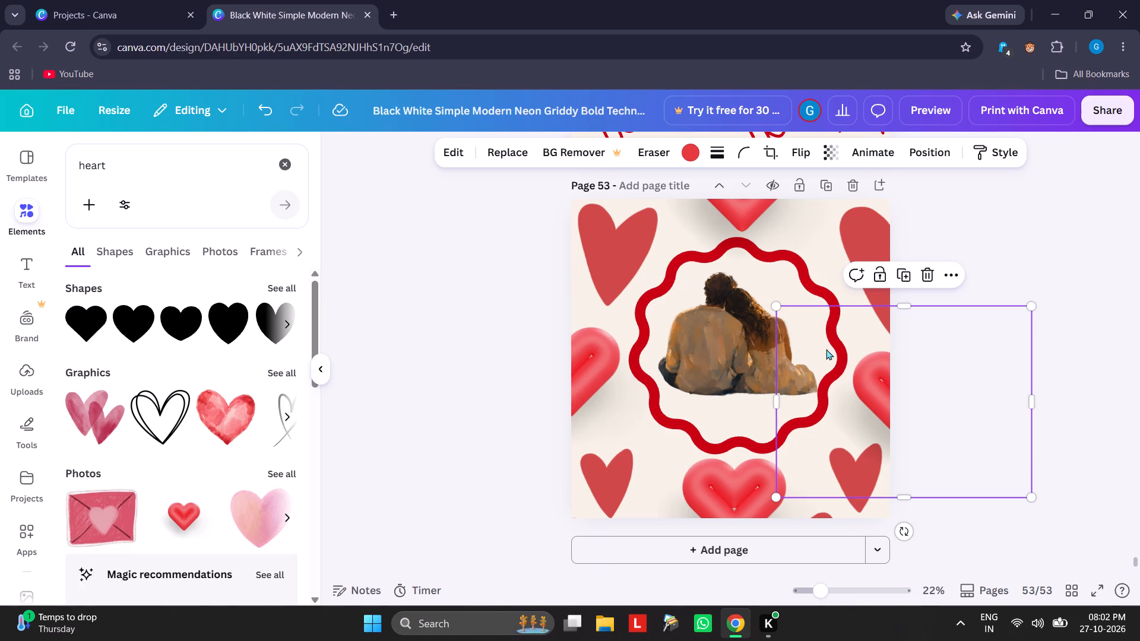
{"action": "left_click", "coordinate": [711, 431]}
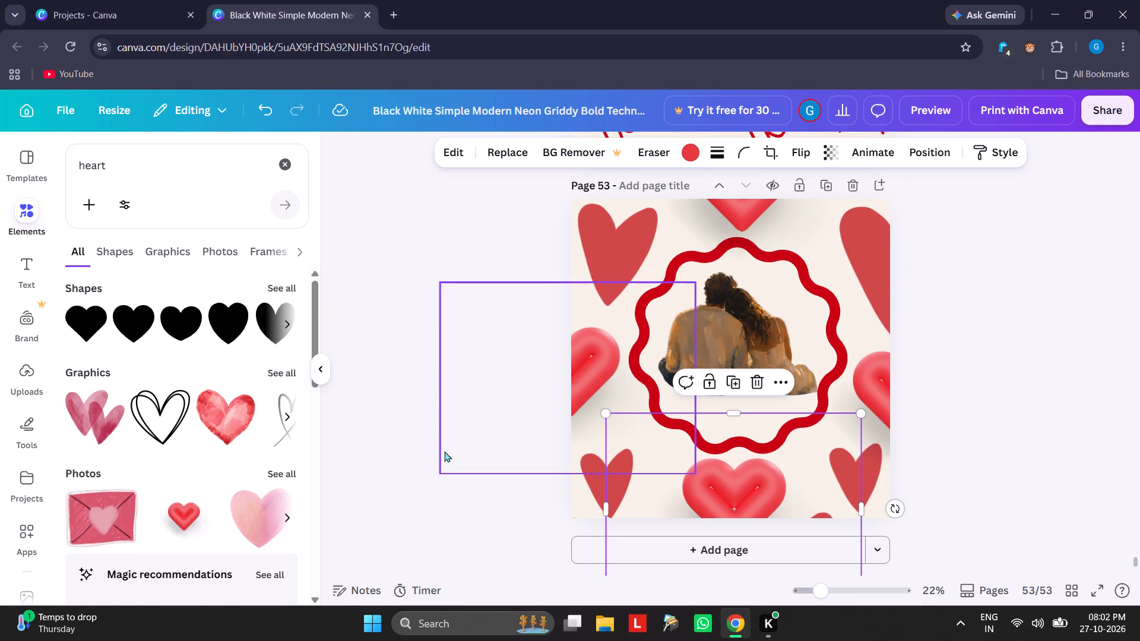
Browse the heart element results, including the frames, 3D items, videos, mockups and audio.
{"action": "scroll", "coordinate": [124, 419], "scroll_direction": "down", "scroll_amount": 2}
{"action": "scroll", "coordinate": [192, 458], "scroll_direction": "down", "scroll_amount": 3}
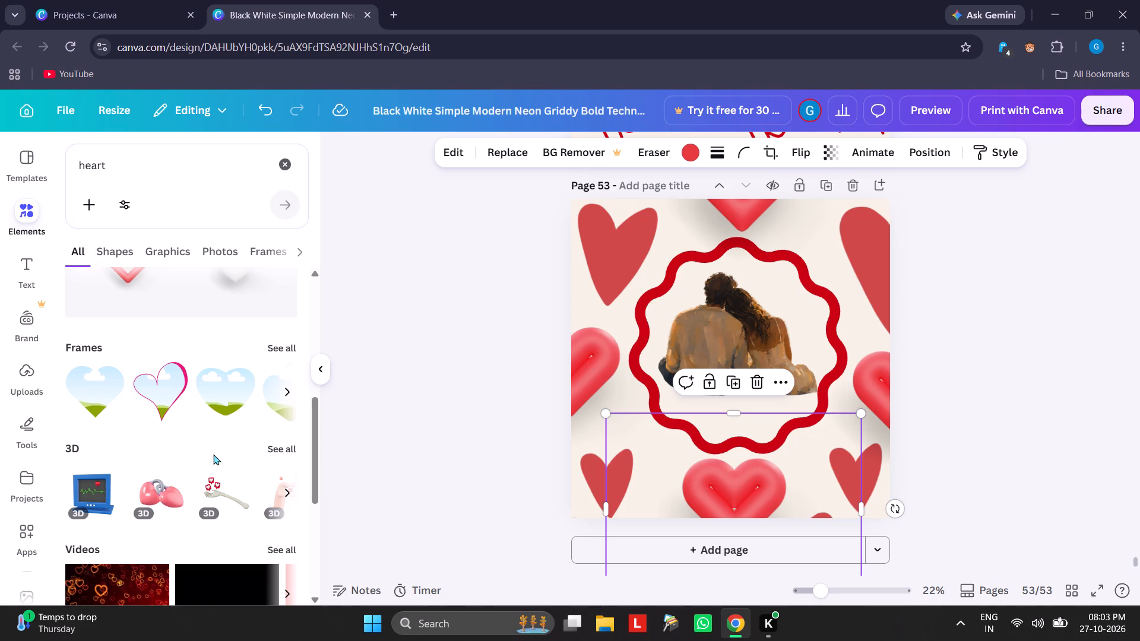
{"action": "scroll", "coordinate": [213, 454], "scroll_direction": "up", "scroll_amount": 1}
{"action": "scroll", "coordinate": [164, 434], "scroll_direction": "down", "scroll_amount": 6}
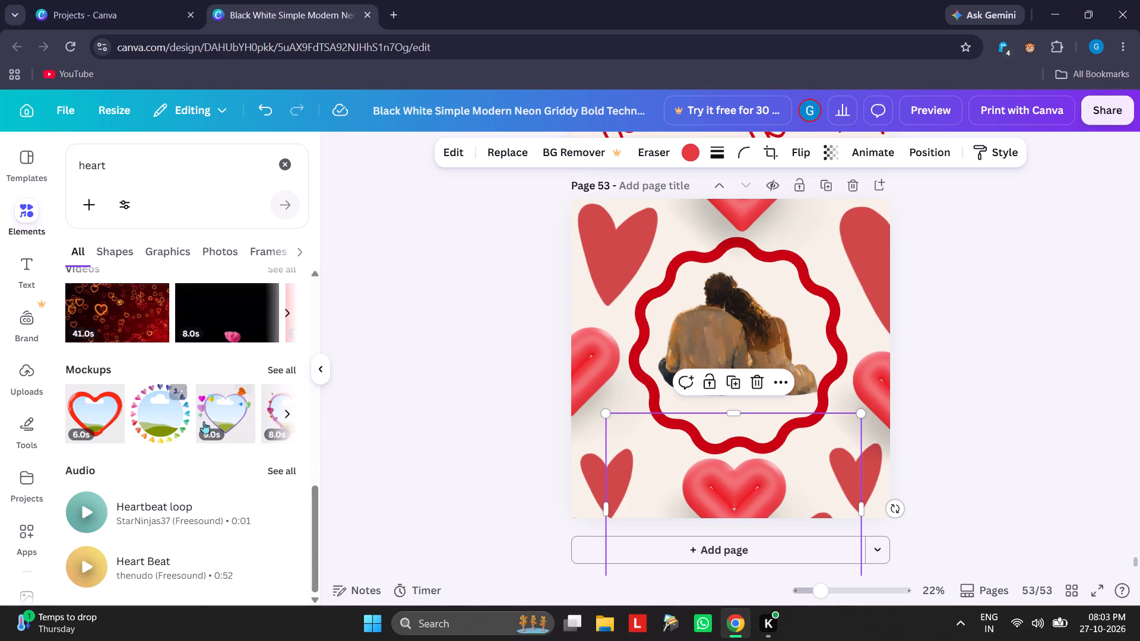
{"action": "scroll", "coordinate": [204, 405], "scroll_direction": "up", "scroll_amount": 4}
{"action": "scroll", "coordinate": [204, 405], "scroll_direction": "down", "scroll_amount": 2}
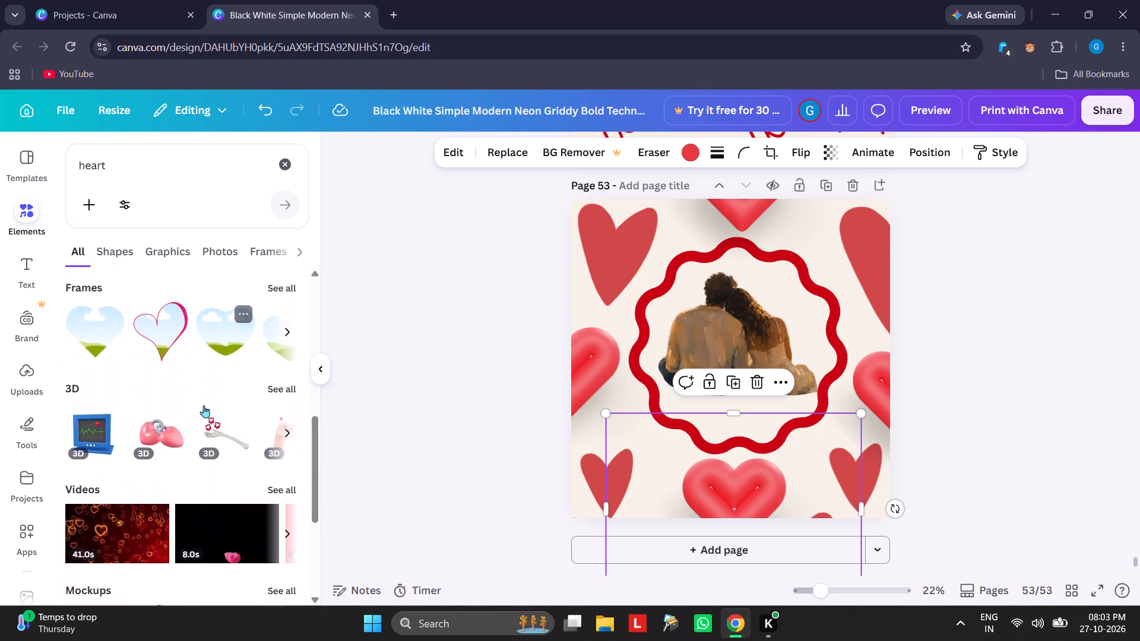
{"action": "scroll", "coordinate": [204, 405], "scroll_direction": "down", "scroll_amount": 6}
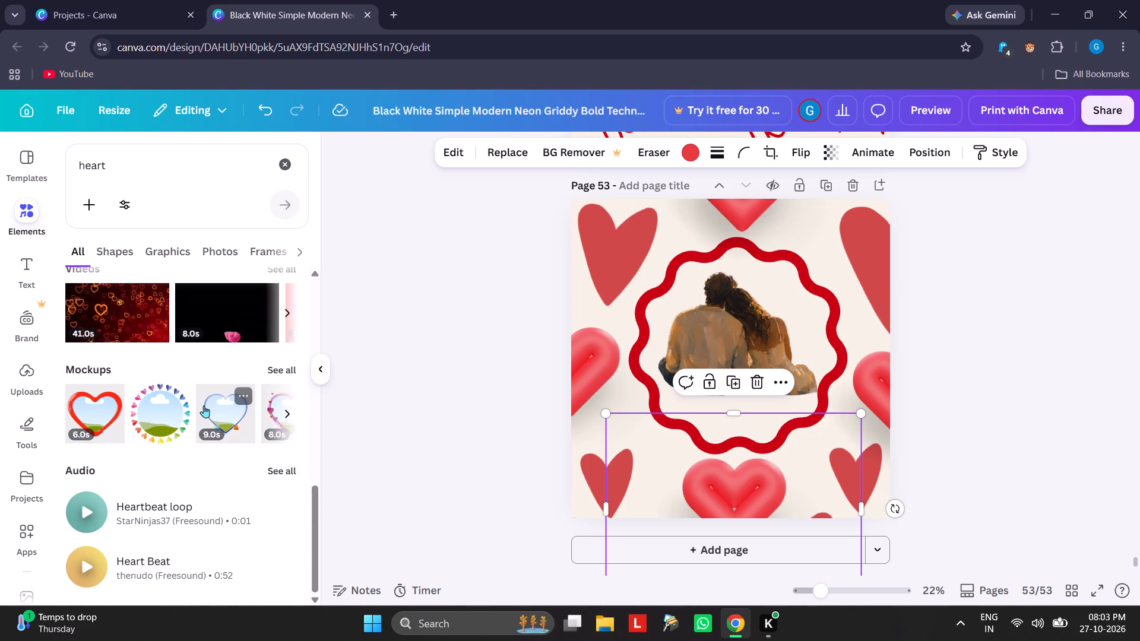
{"action": "scroll", "coordinate": [67, 375], "scroll_direction": "up", "scroll_amount": 3}
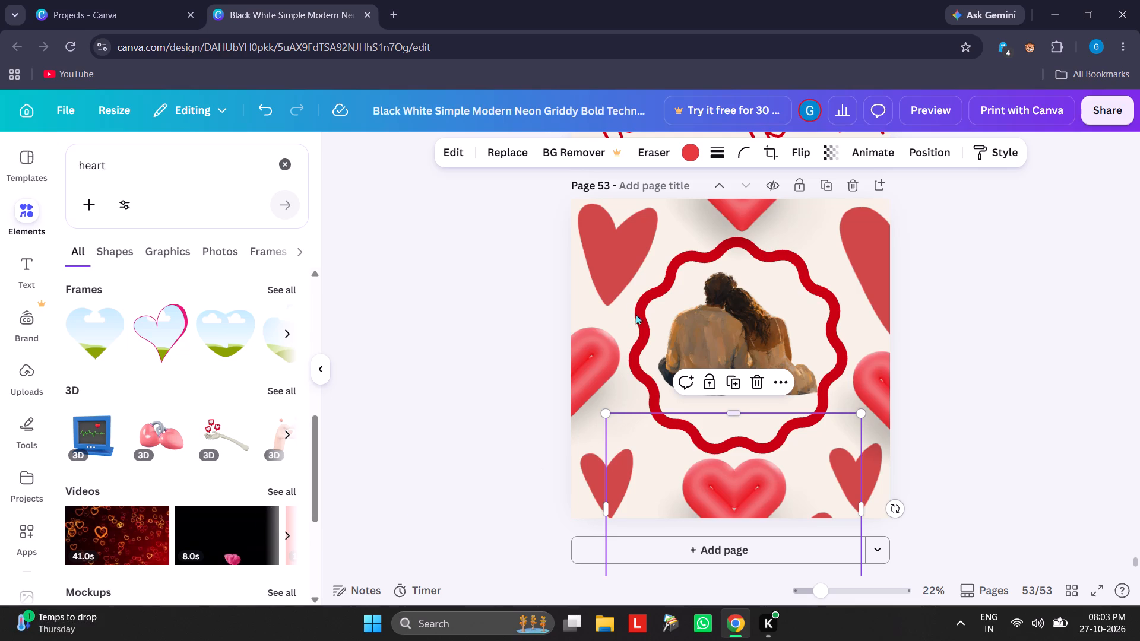
Move the top-right flat heart farther off the page's right edge and nudge the bottom-left flat heart slightly inward.
{"action": "left_click", "coordinate": [597, 235]}
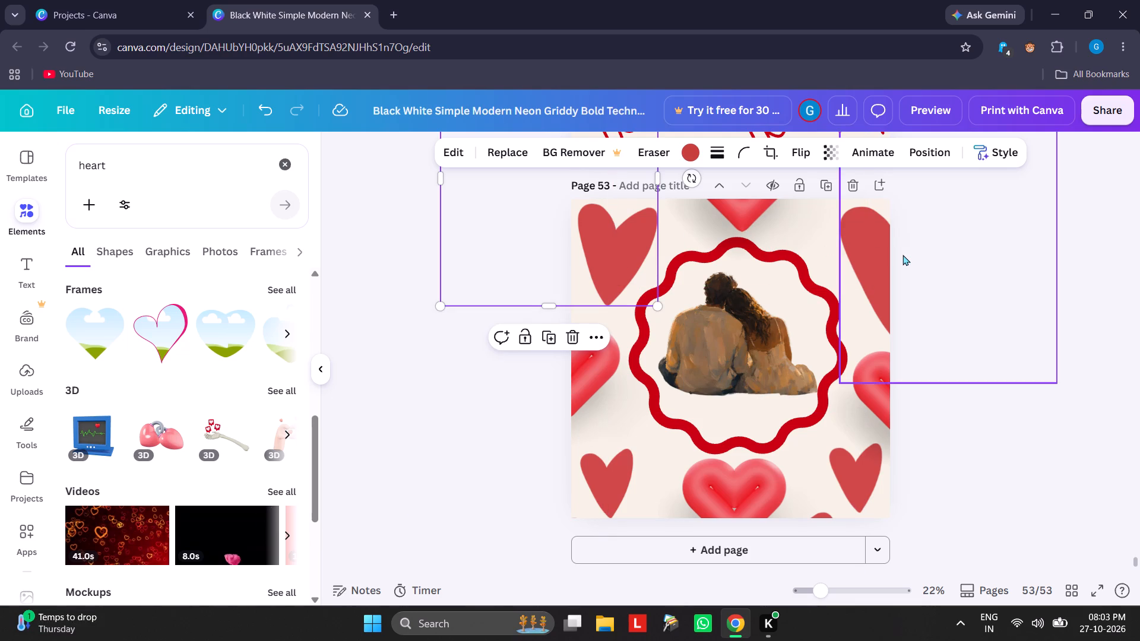
{"action": "left_click", "coordinate": [870, 264]}
{"action": "left_click_drag", "start_coordinate": [870, 264], "coordinate": [879, 266]}
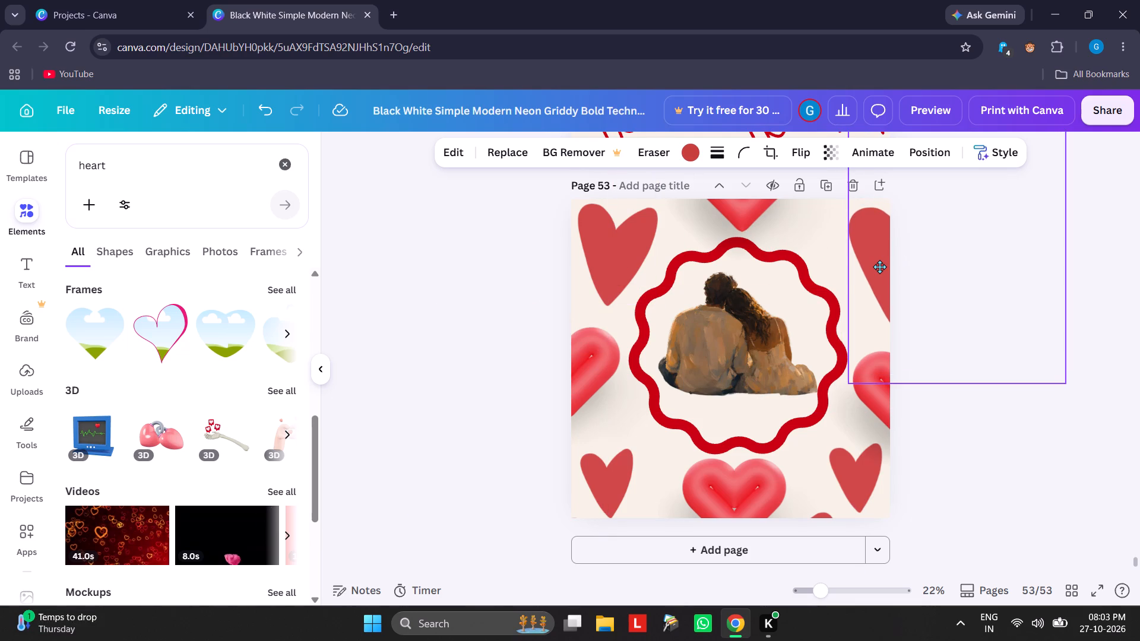
{"action": "left_click_drag", "start_coordinate": [879, 266], "coordinate": [878, 266]}
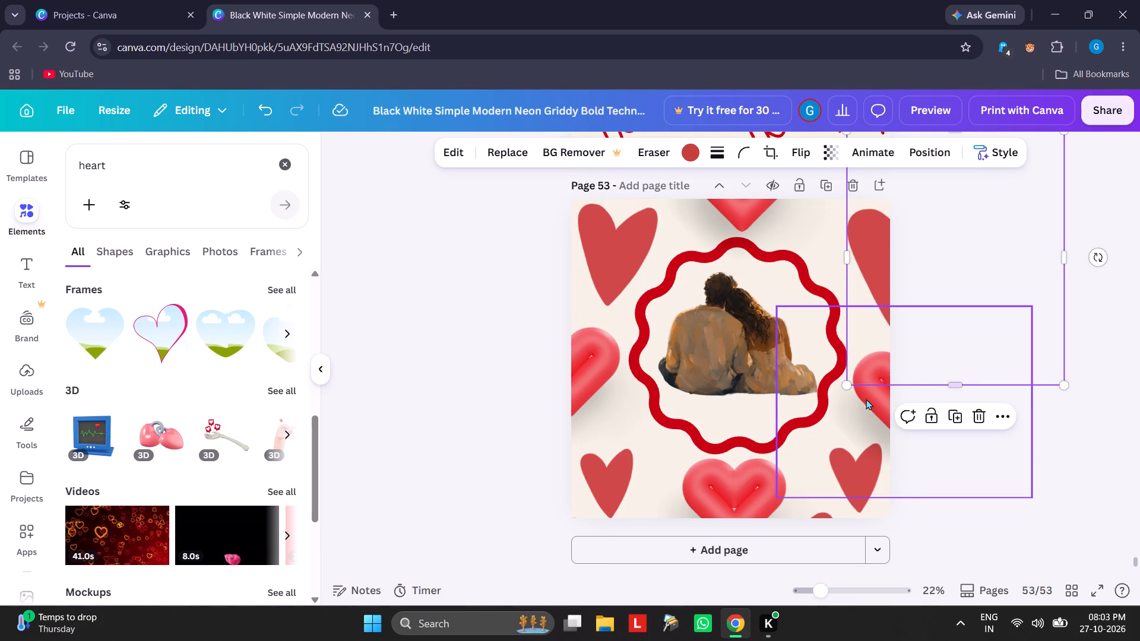
{"action": "left_click", "coordinate": [866, 398]}
{"action": "left_click", "coordinate": [851, 496]}
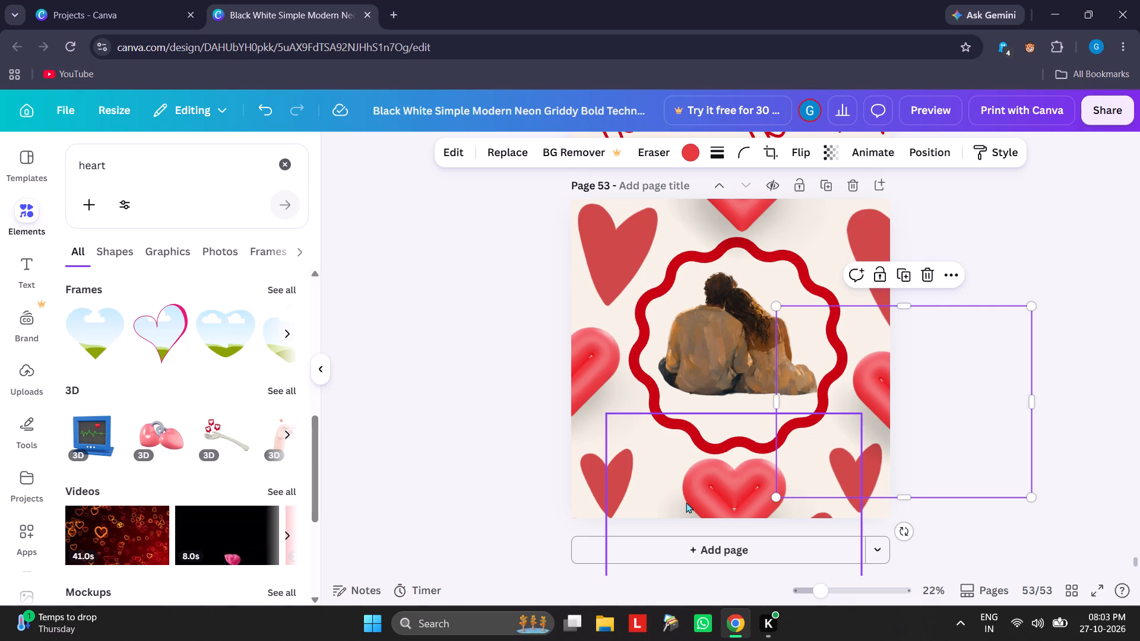
{"action": "left_click", "coordinate": [686, 502]}
{"action": "left_click", "coordinate": [594, 477]}
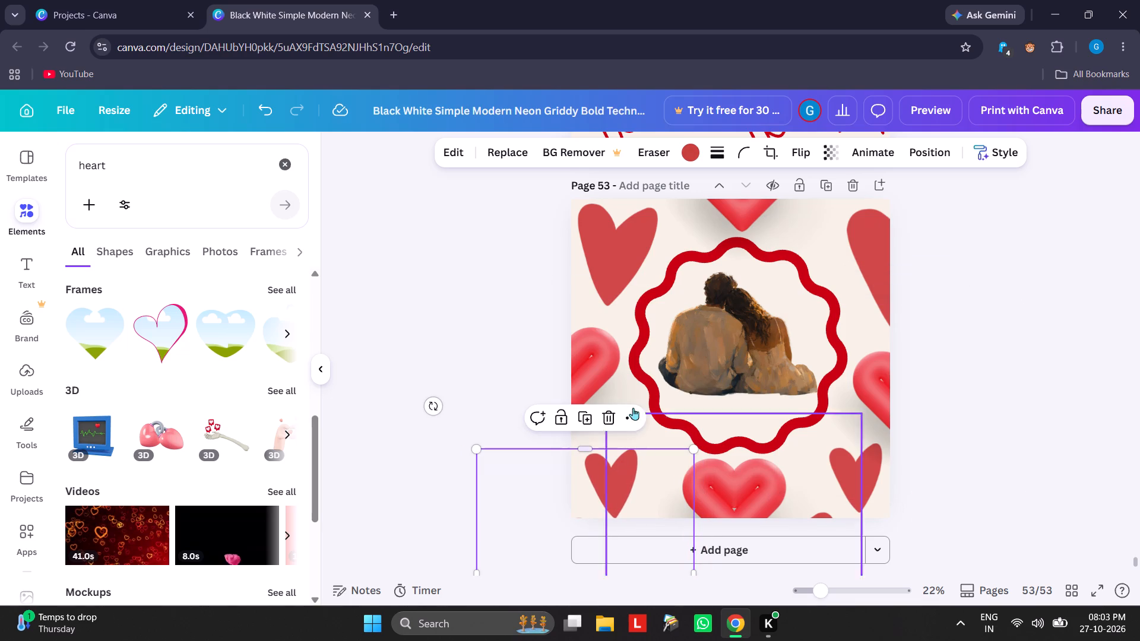
Shrink the seated couple slightly and re-centre it inside the wavy frame.
{"action": "left_click", "coordinate": [719, 315]}
{"action": "left_click", "coordinate": [719, 315]}
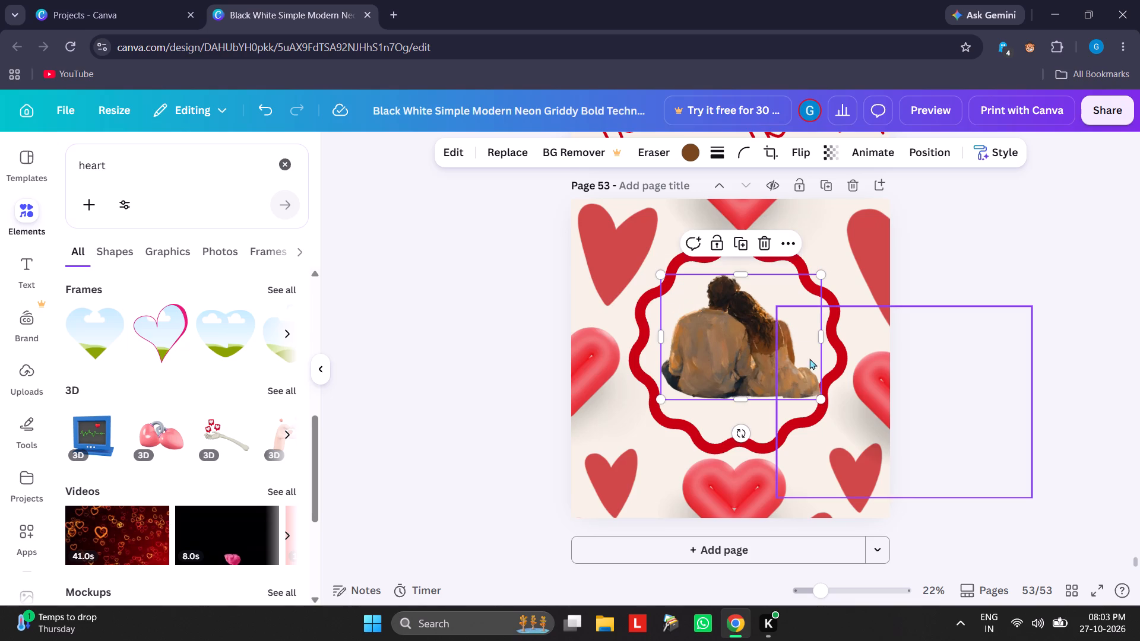
{"action": "left_click_drag", "start_coordinate": [826, 400], "coordinate": [814, 395]}
{"action": "left_click_drag", "start_coordinate": [736, 332], "coordinate": [743, 339]}
{"action": "left_click", "coordinate": [1049, 315]}
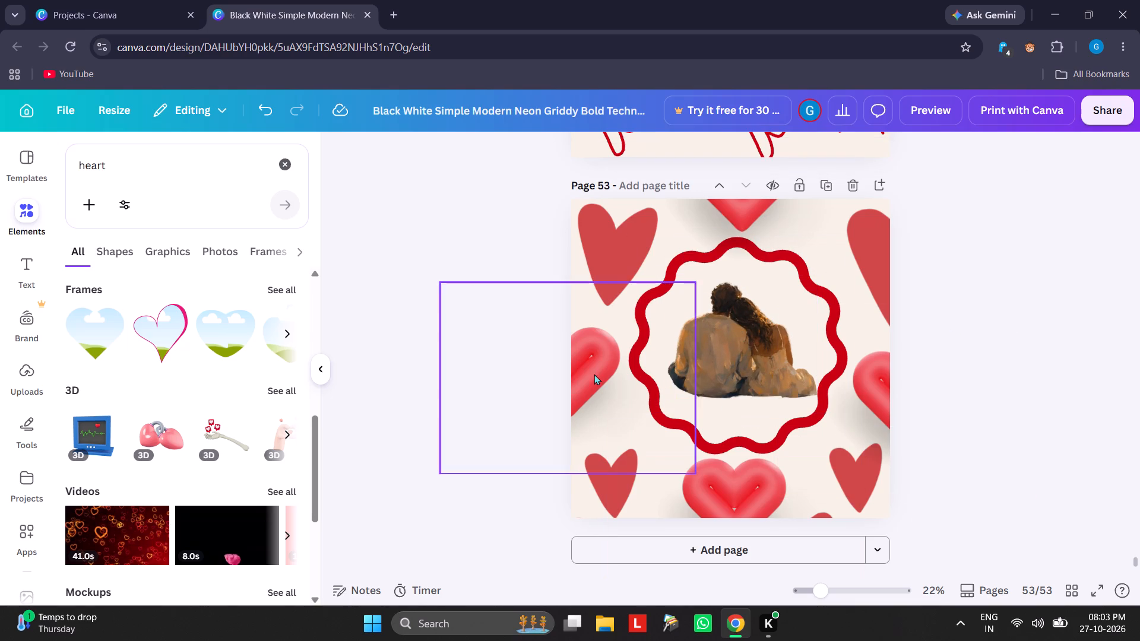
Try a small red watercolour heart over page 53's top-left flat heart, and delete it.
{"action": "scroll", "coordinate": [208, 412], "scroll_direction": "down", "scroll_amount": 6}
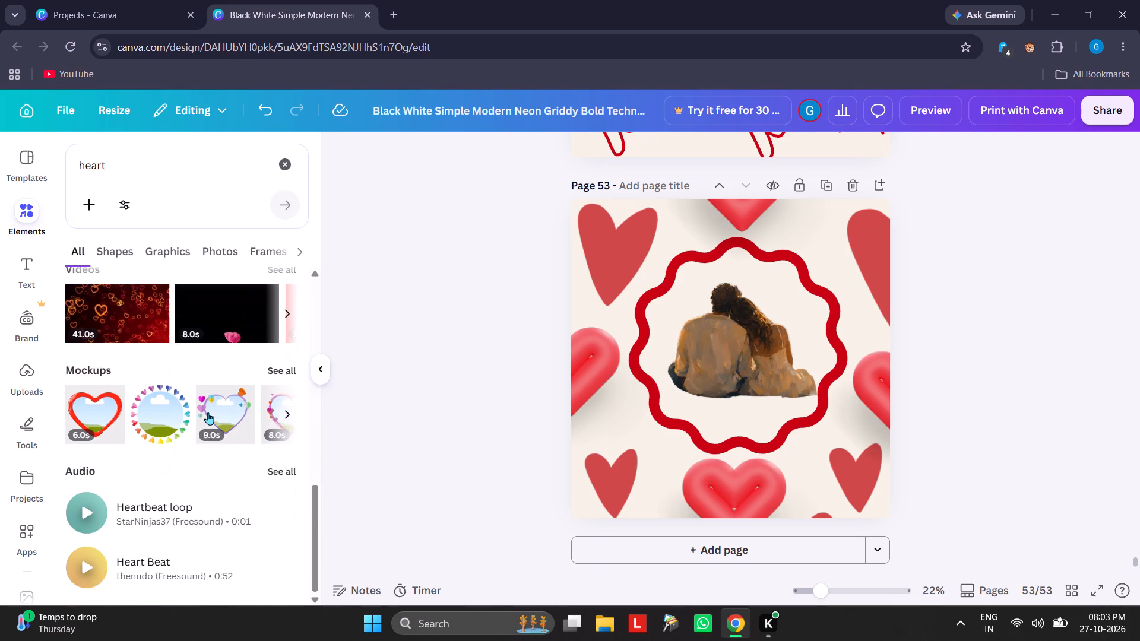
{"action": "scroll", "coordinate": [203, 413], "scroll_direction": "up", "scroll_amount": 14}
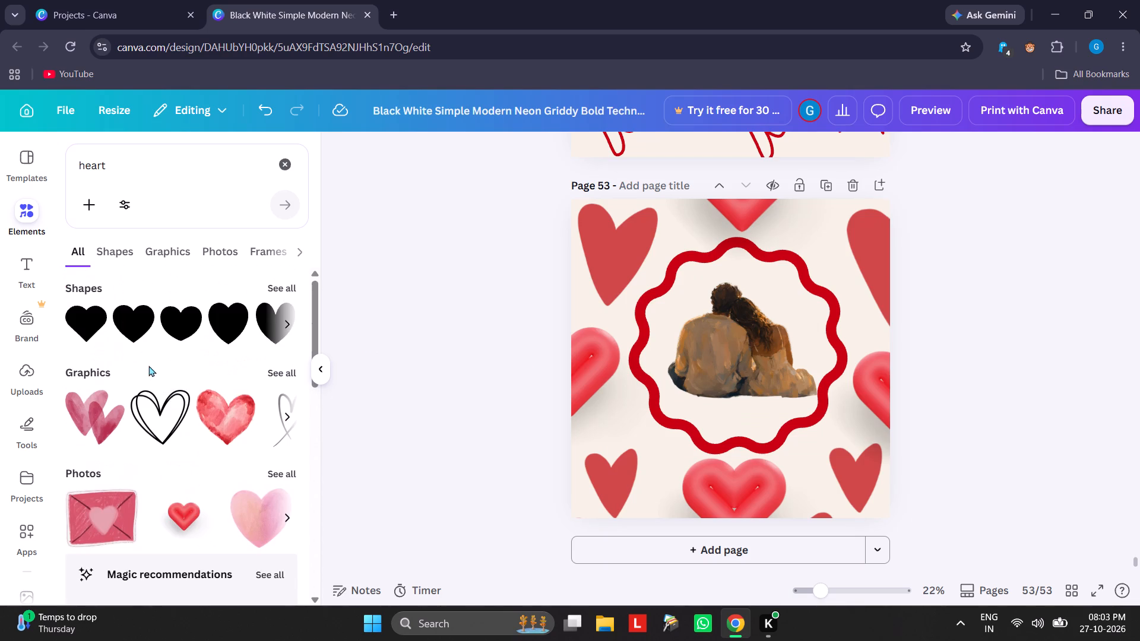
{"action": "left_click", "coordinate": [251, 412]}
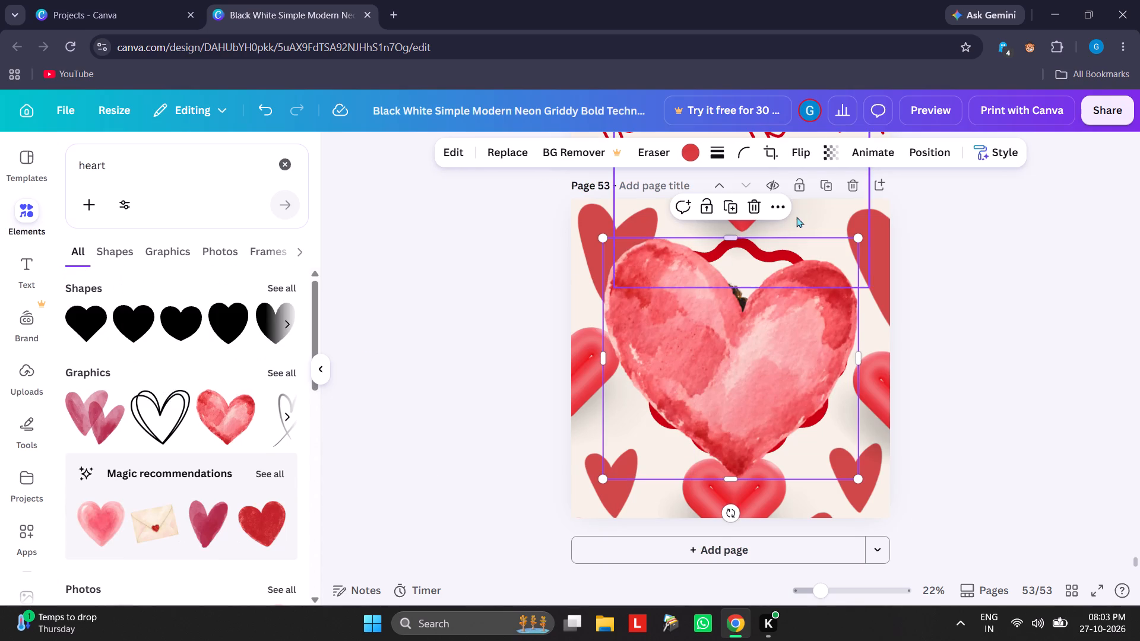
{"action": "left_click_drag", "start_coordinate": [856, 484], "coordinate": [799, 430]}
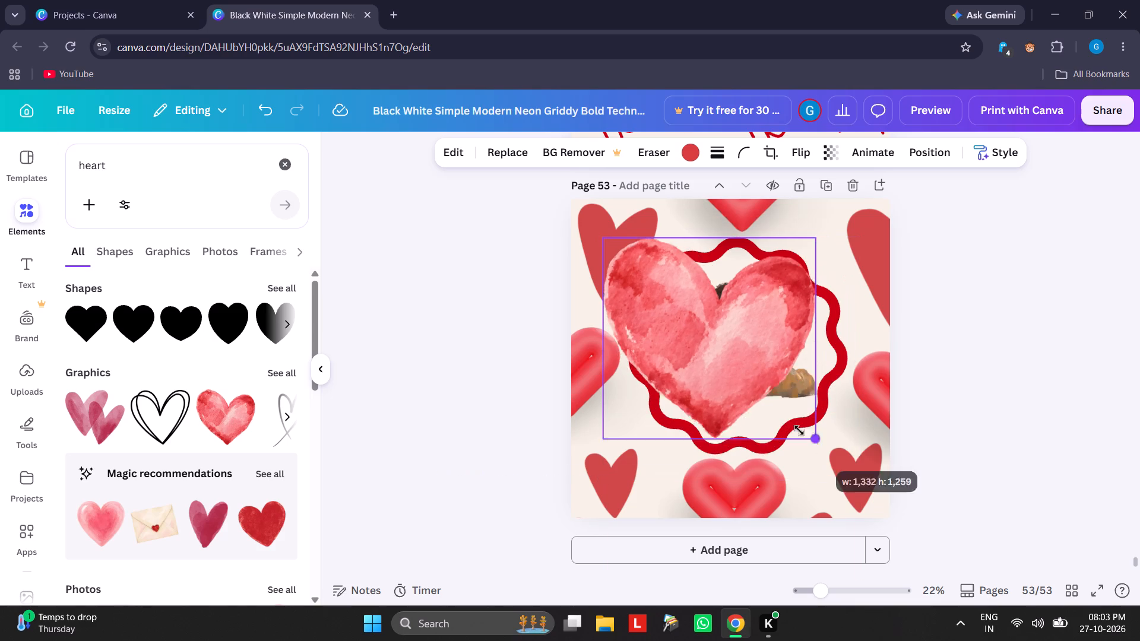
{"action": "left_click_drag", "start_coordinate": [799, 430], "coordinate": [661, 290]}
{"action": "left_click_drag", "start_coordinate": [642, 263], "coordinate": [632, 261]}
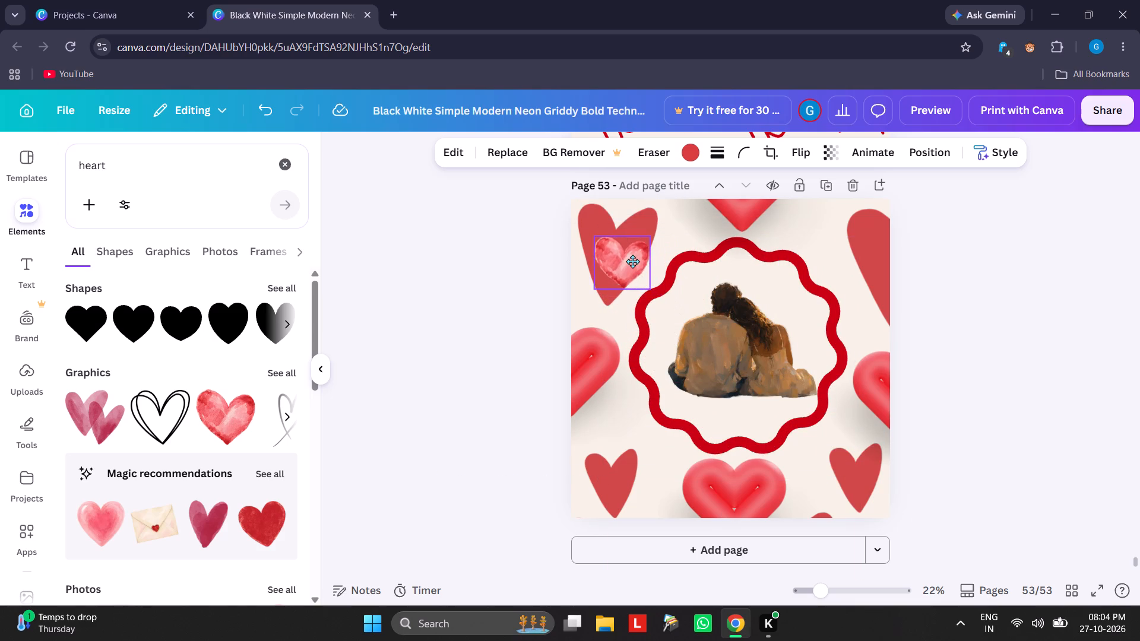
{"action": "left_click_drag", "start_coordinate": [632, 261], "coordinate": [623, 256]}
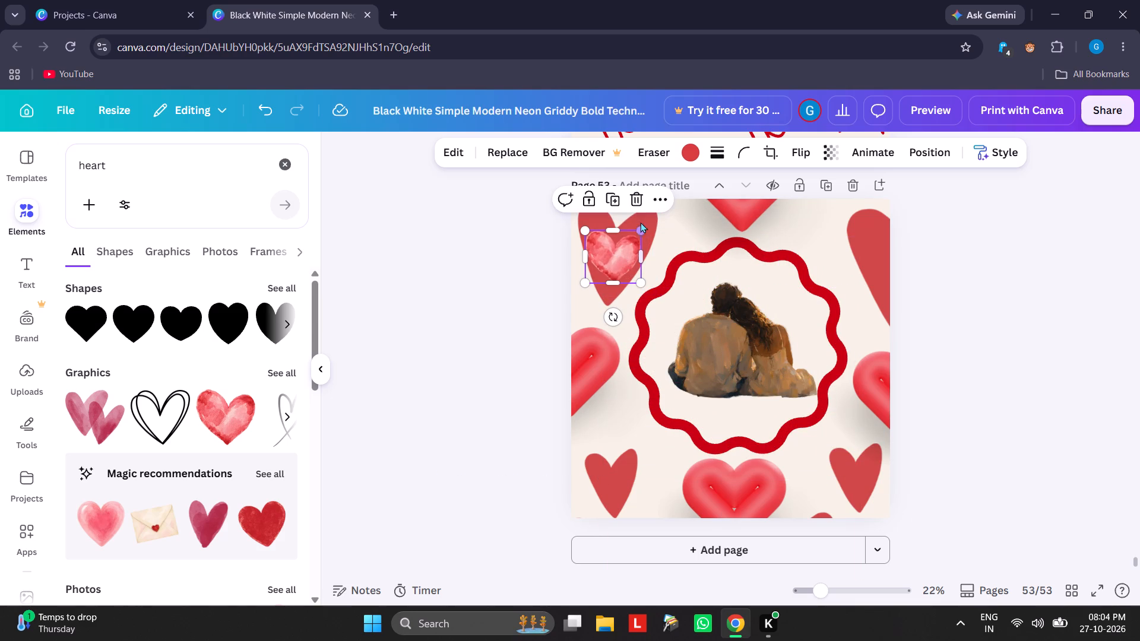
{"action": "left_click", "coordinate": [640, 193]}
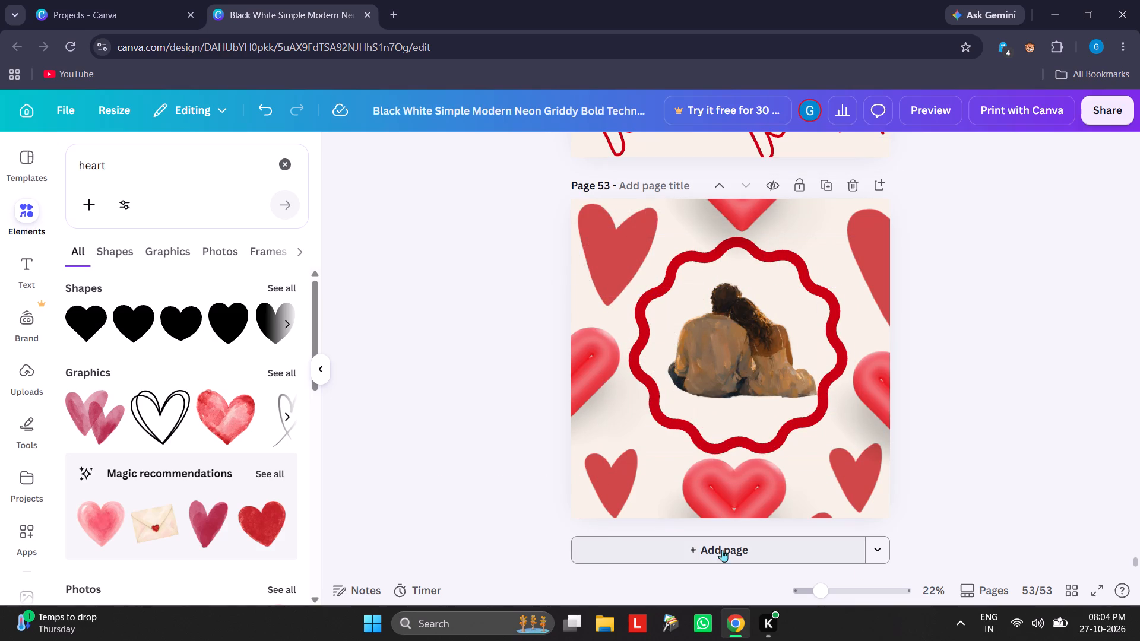
Add a blank page 54 after page 53.
{"action": "left_click", "coordinate": [752, 541]}
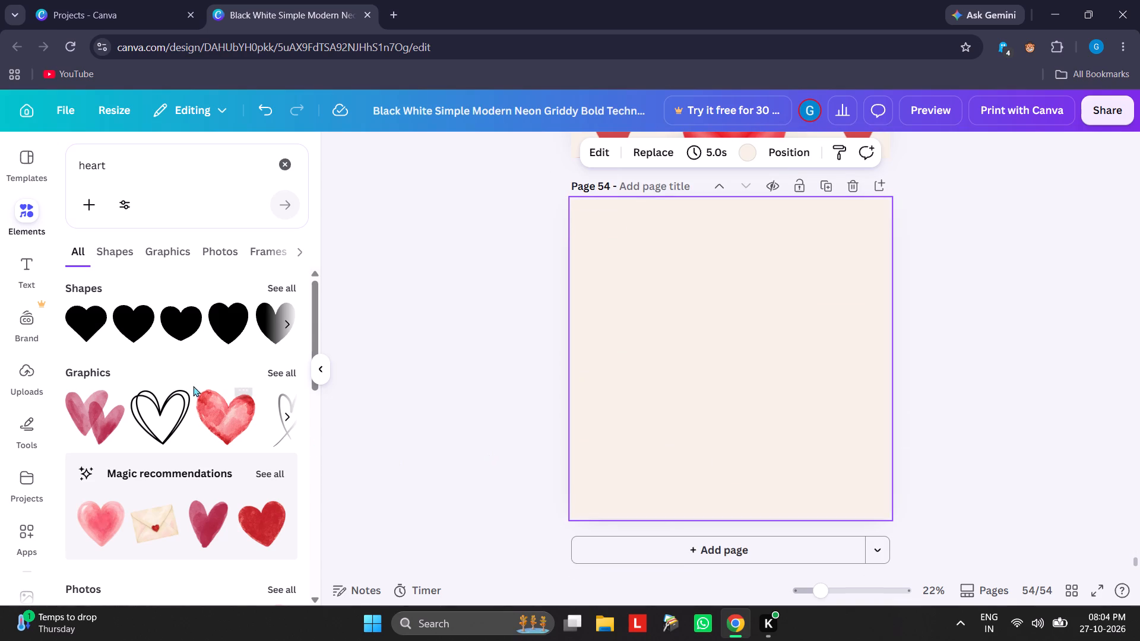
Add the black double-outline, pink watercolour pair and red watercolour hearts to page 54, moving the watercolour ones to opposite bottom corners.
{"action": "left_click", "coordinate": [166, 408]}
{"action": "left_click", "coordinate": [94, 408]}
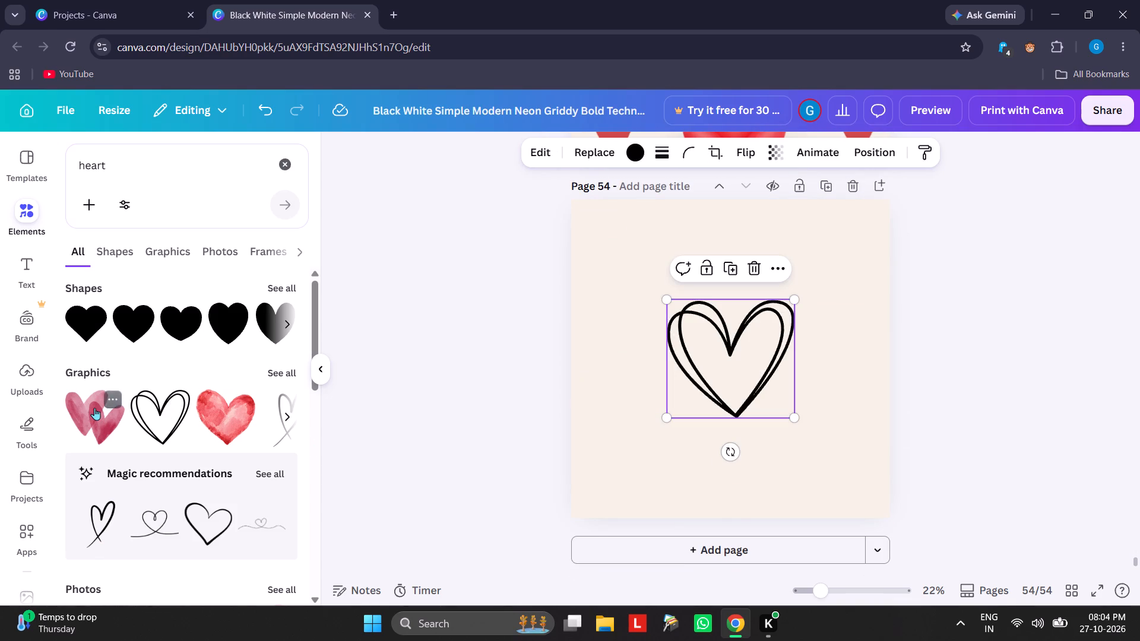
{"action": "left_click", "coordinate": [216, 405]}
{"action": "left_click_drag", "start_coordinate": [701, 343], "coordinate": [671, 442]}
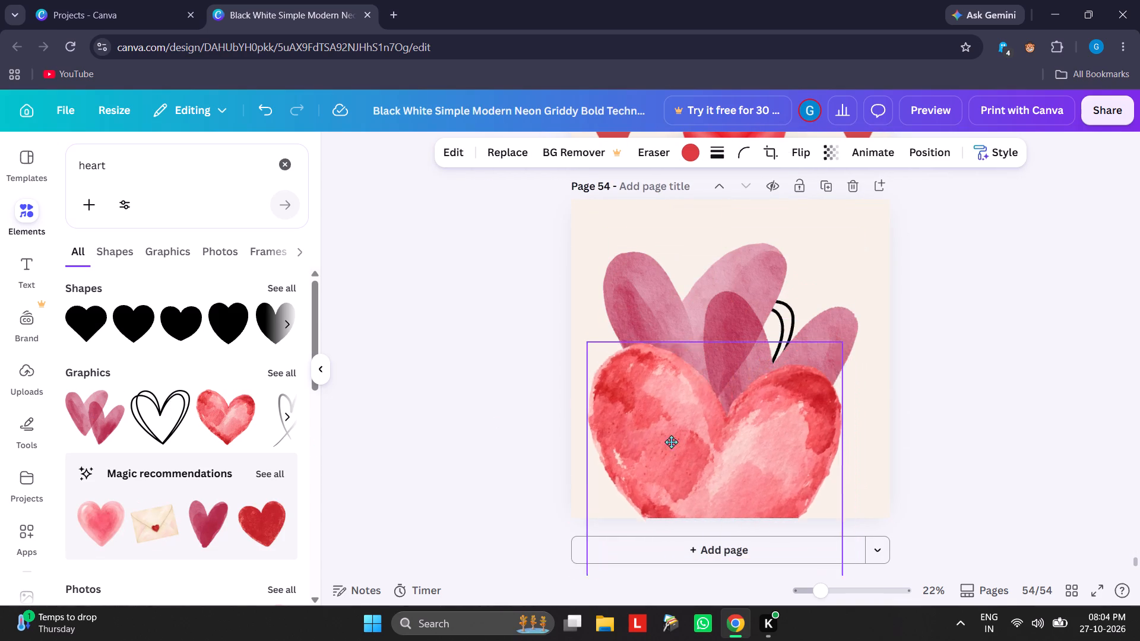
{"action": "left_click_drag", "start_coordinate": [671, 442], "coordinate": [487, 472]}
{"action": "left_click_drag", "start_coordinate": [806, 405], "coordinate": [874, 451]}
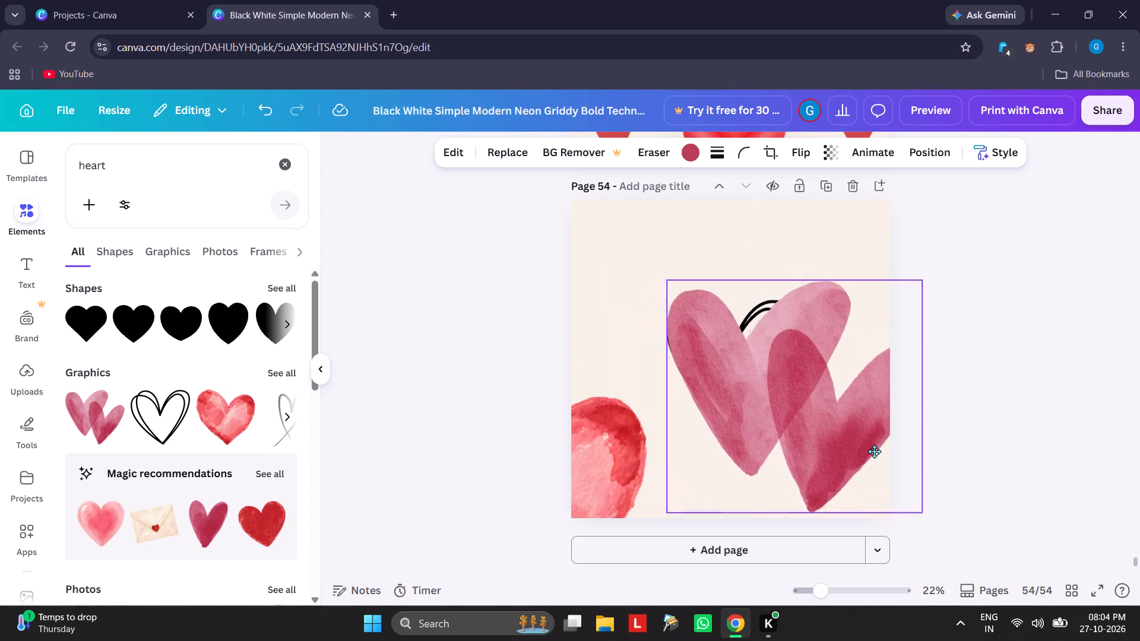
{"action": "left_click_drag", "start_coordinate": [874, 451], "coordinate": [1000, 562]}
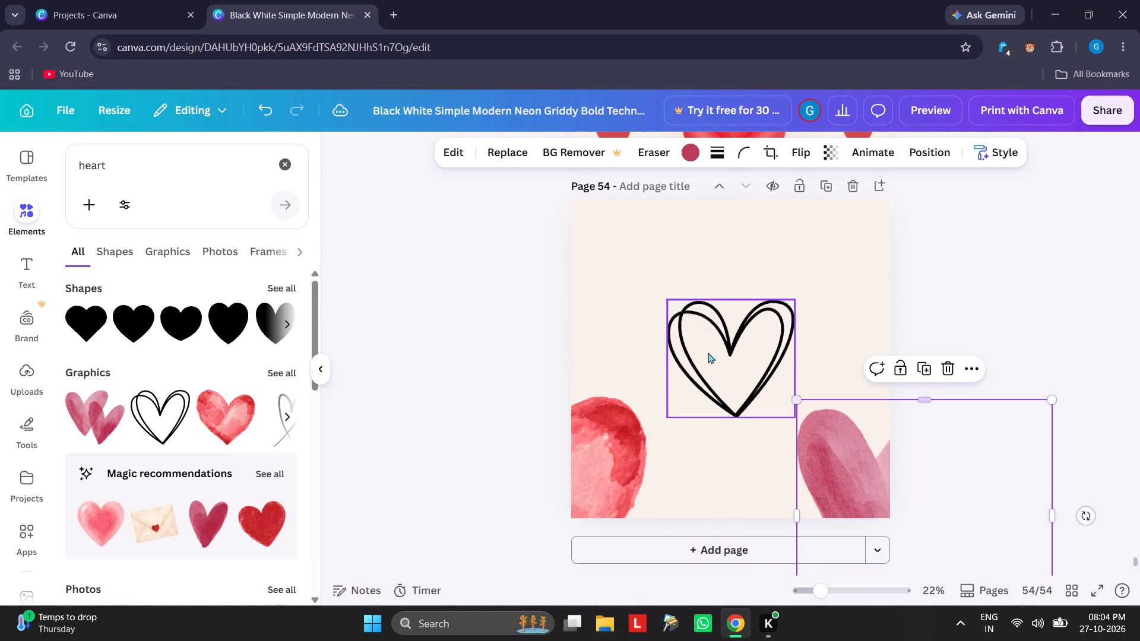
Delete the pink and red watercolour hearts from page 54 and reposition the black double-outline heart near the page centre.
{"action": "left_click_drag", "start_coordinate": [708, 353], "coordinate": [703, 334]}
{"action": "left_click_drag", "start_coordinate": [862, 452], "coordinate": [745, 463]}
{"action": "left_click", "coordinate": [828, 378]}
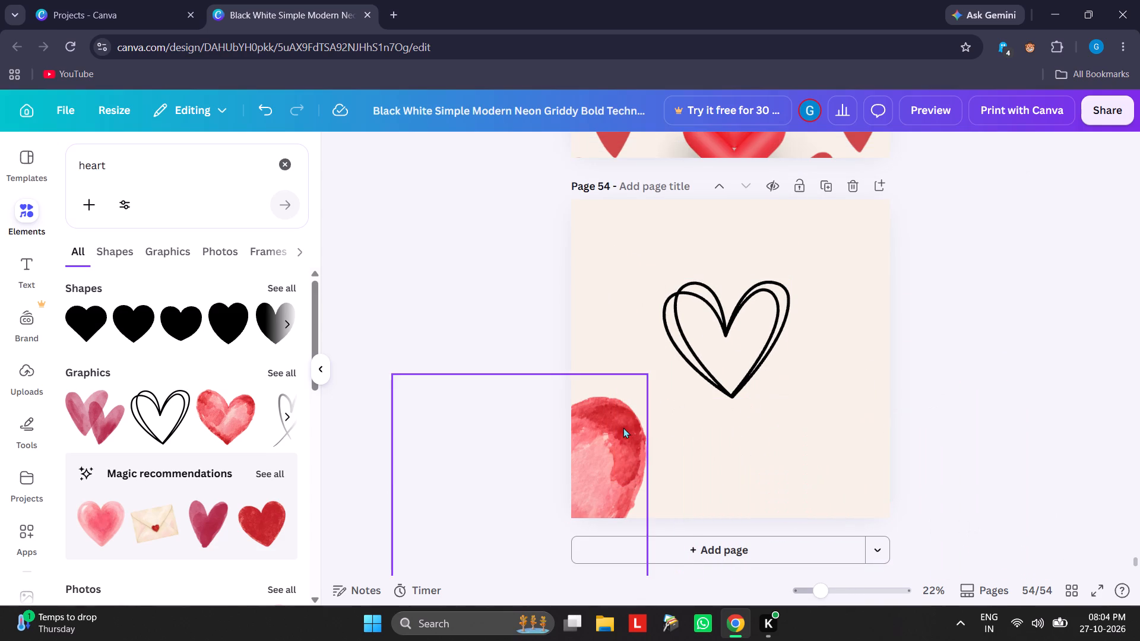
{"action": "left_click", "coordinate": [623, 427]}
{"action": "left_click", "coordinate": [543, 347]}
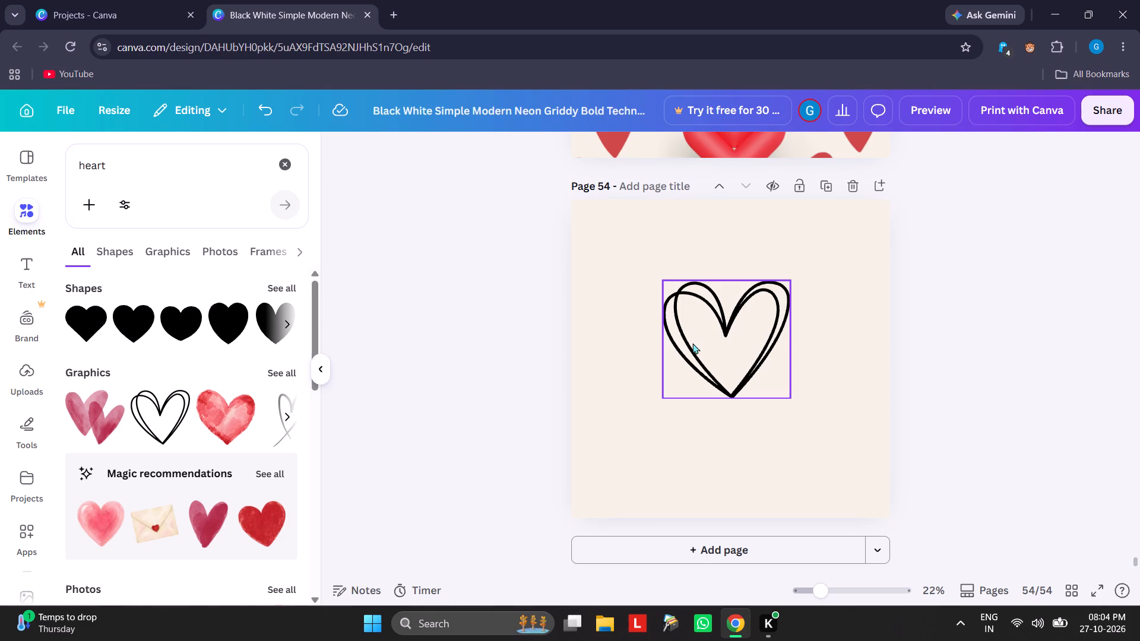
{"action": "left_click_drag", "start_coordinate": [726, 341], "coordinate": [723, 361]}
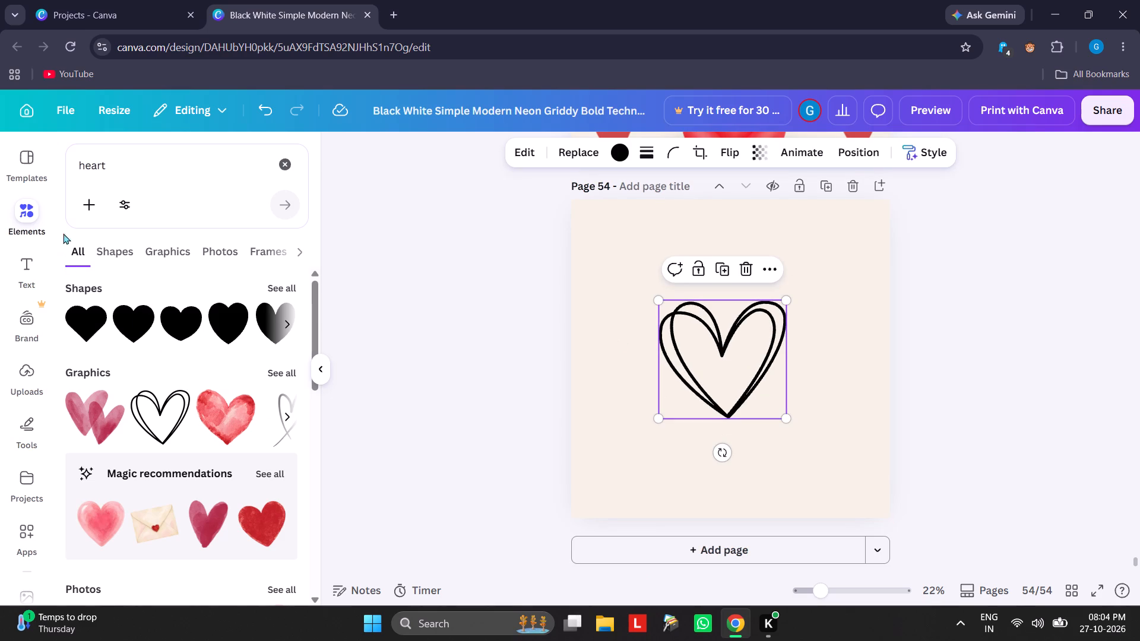
Apply the Shodwe Studio embracing-couple template from the "love couple" results to page 54.
{"action": "left_click", "coordinate": [34, 164]}
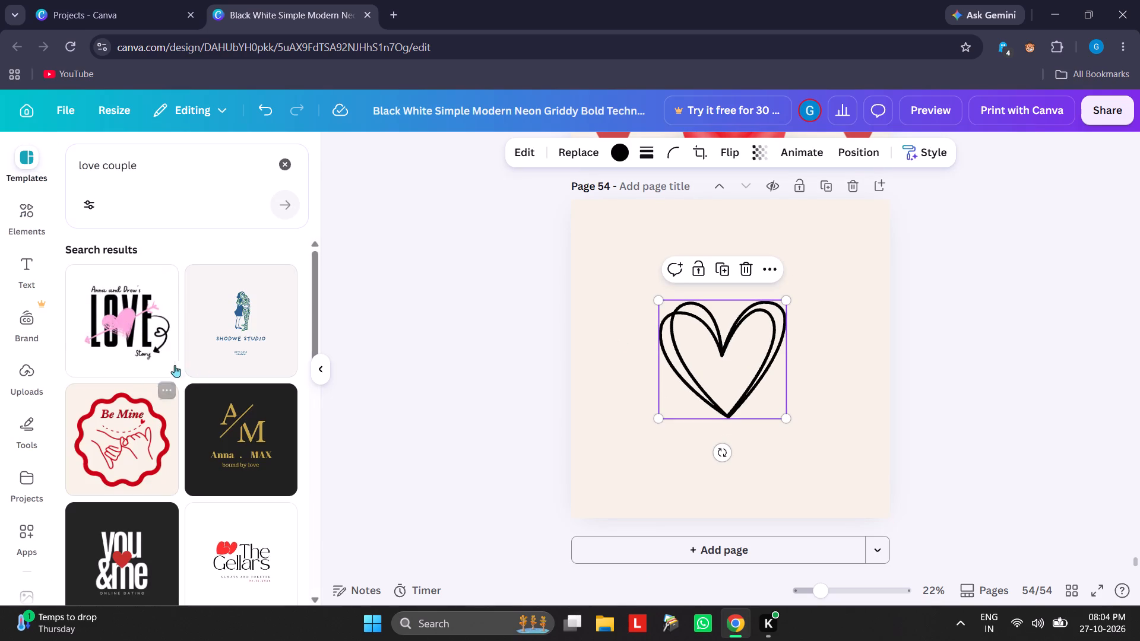
{"action": "left_click", "coordinate": [205, 332]}
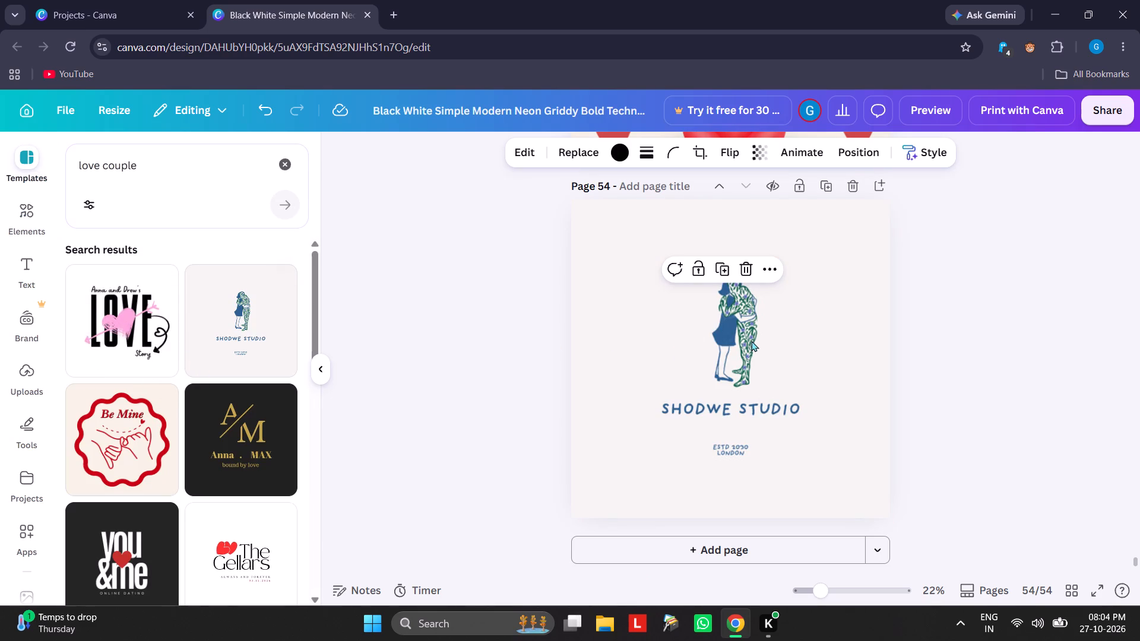
{"action": "left_click_drag", "start_coordinate": [734, 336], "coordinate": [731, 321]}
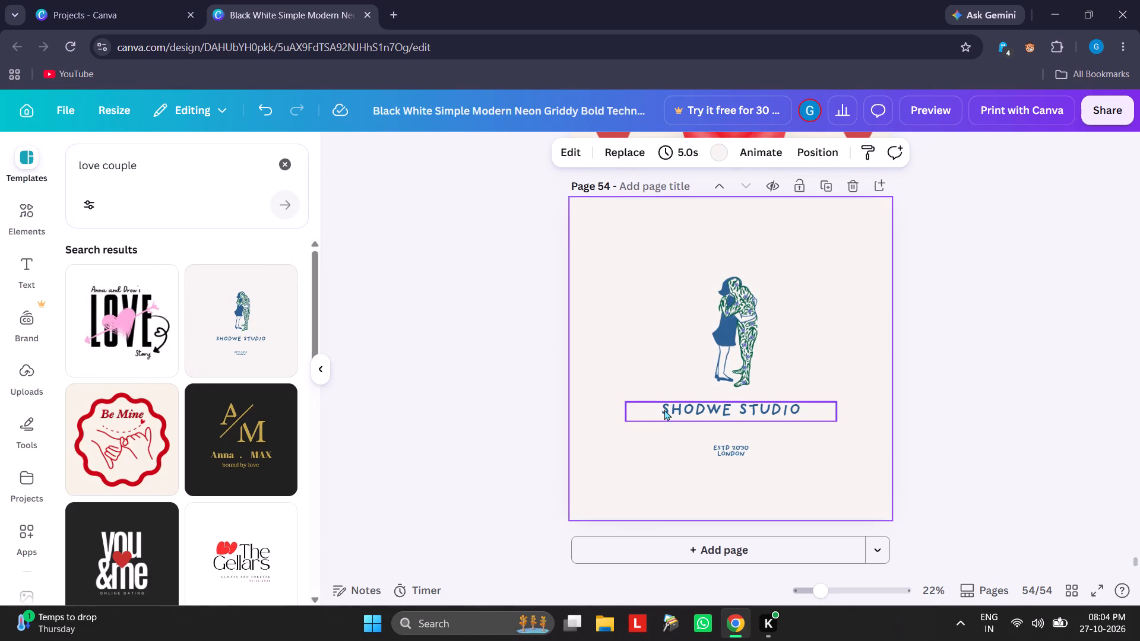
Delete the SHODWE STUDIO, LONDON and ESTD text lines below the embracing couple.
{"action": "left_click", "coordinate": [664, 410]}
{"action": "left_click", "coordinate": [755, 365]}
{"action": "left_click", "coordinate": [733, 454]}
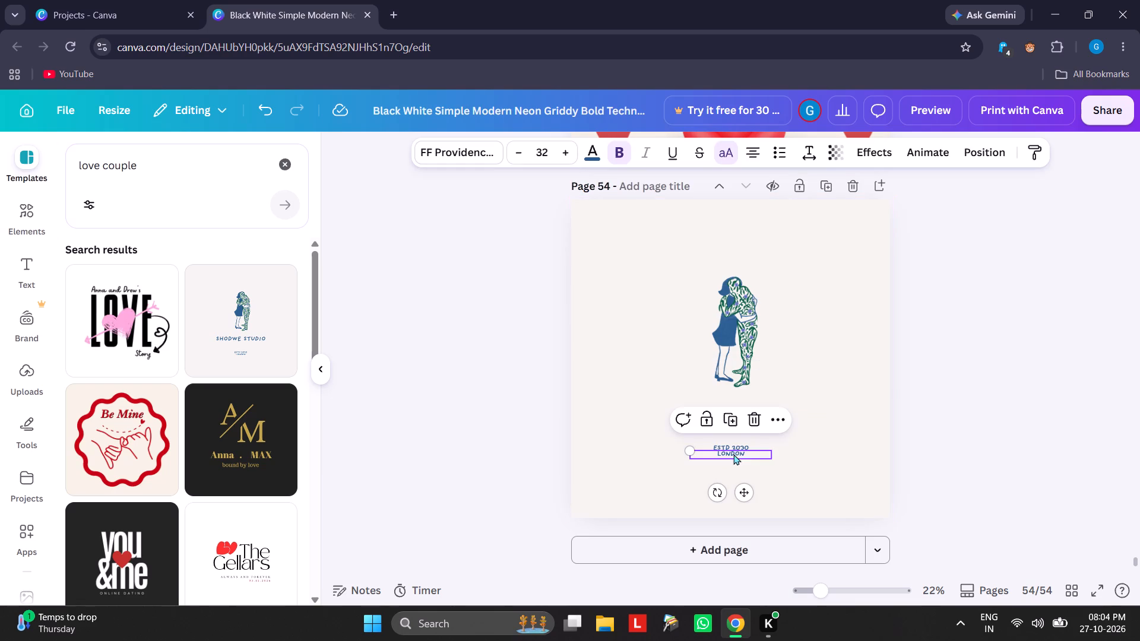
{"action": "left_click", "coordinate": [753, 410]}
{"action": "left_click", "coordinate": [734, 449]}
{"action": "left_click", "coordinate": [745, 417]}
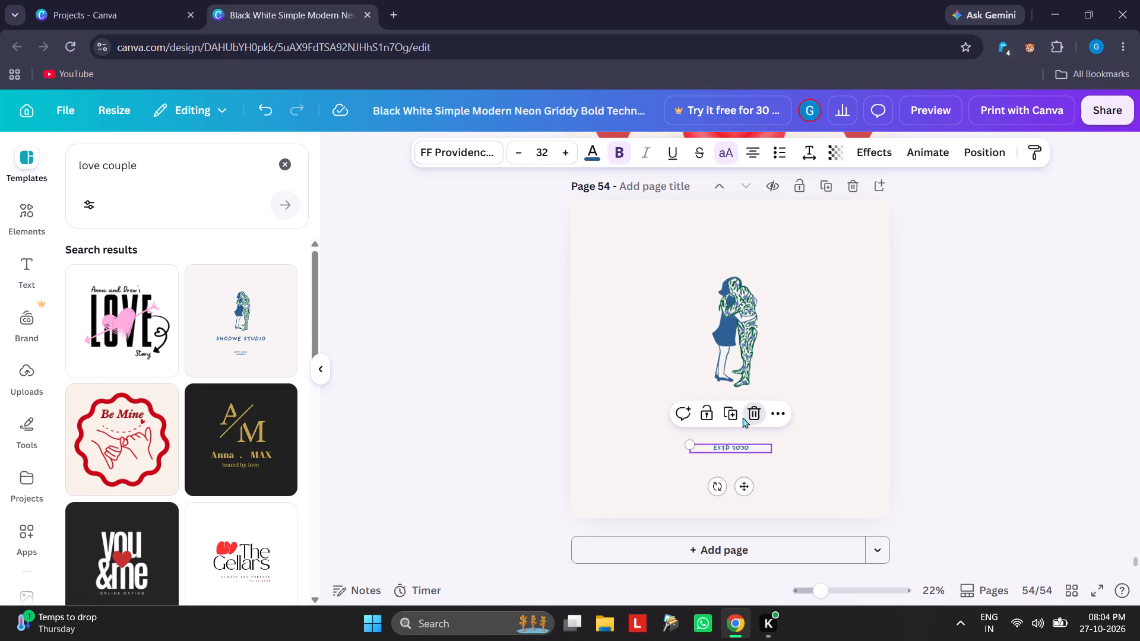
Add the black double-outline heart graphic to page 54, enlarge it and position it around the embracing couple.
{"action": "left_click", "coordinate": [9, 210]}
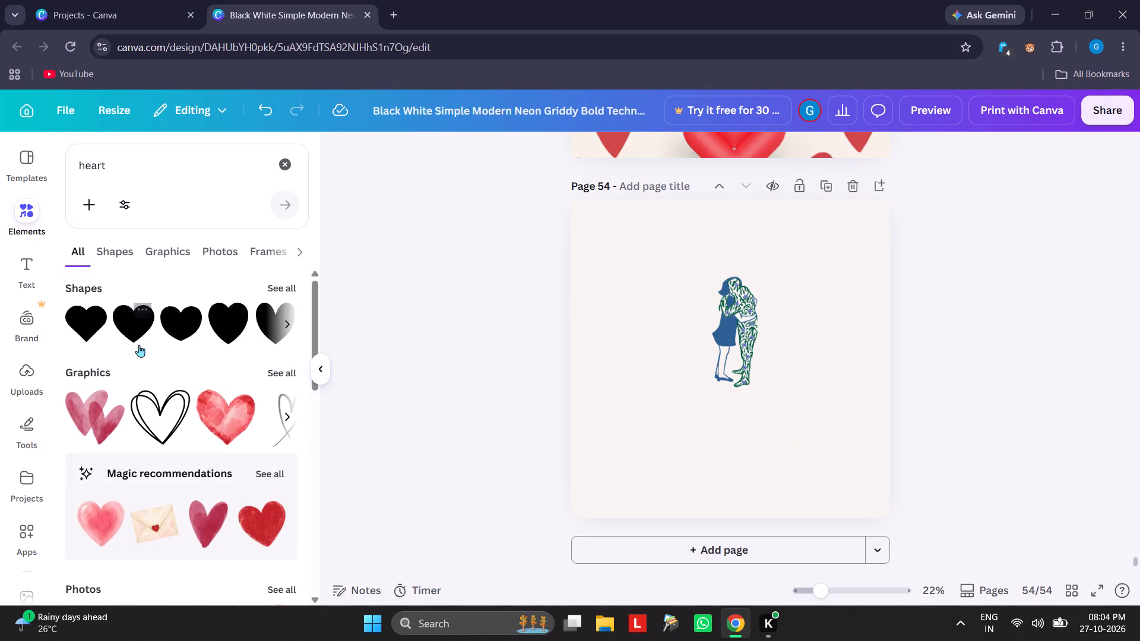
{"action": "left_click", "coordinate": [159, 418]}
{"action": "left_click_drag", "start_coordinate": [741, 372], "coordinate": [735, 309]}
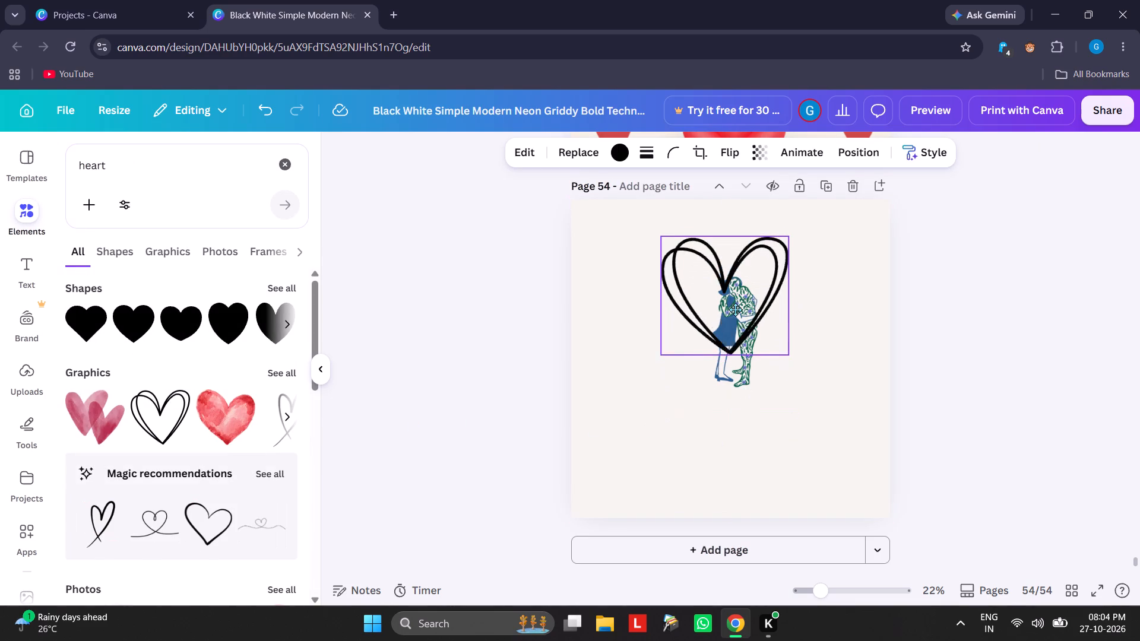
{"action": "left_click_drag", "start_coordinate": [735, 309], "coordinate": [739, 294]}
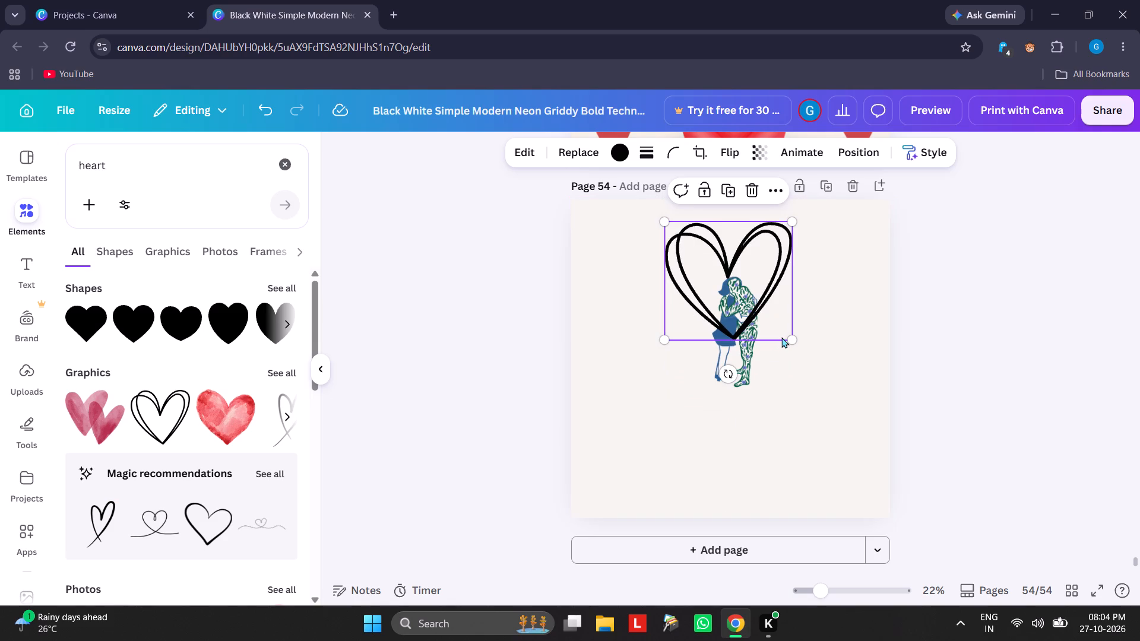
{"action": "left_click_drag", "start_coordinate": [787, 337], "coordinate": [805, 477]}
{"action": "left_click_drag", "start_coordinate": [759, 348], "coordinate": [729, 319]}
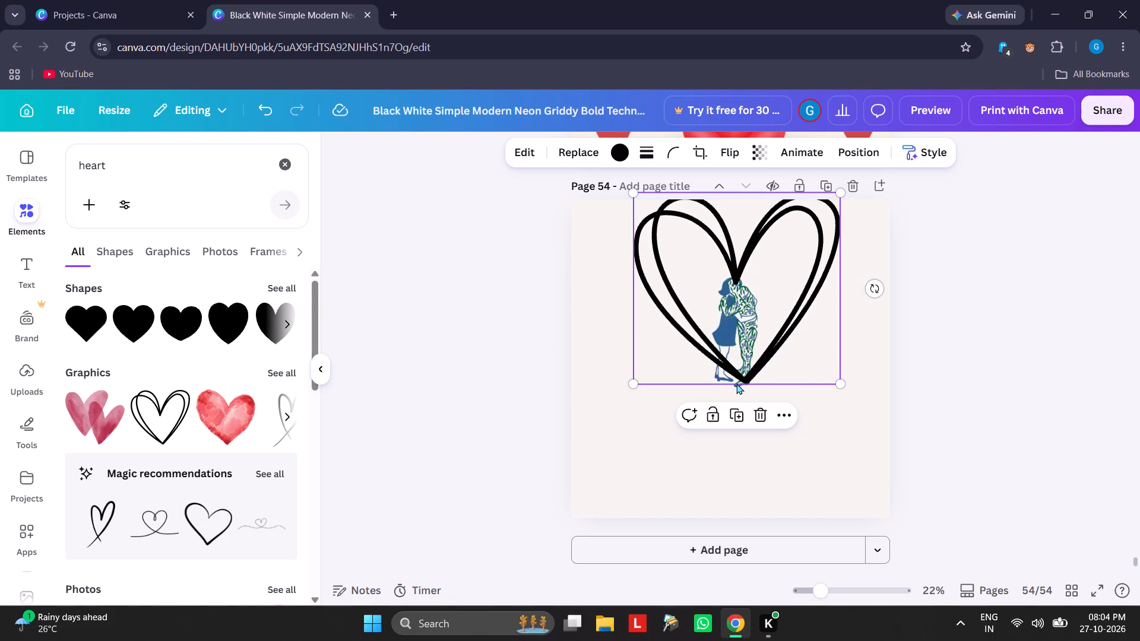
{"action": "left_click_drag", "start_coordinate": [794, 364], "coordinate": [740, 429]}
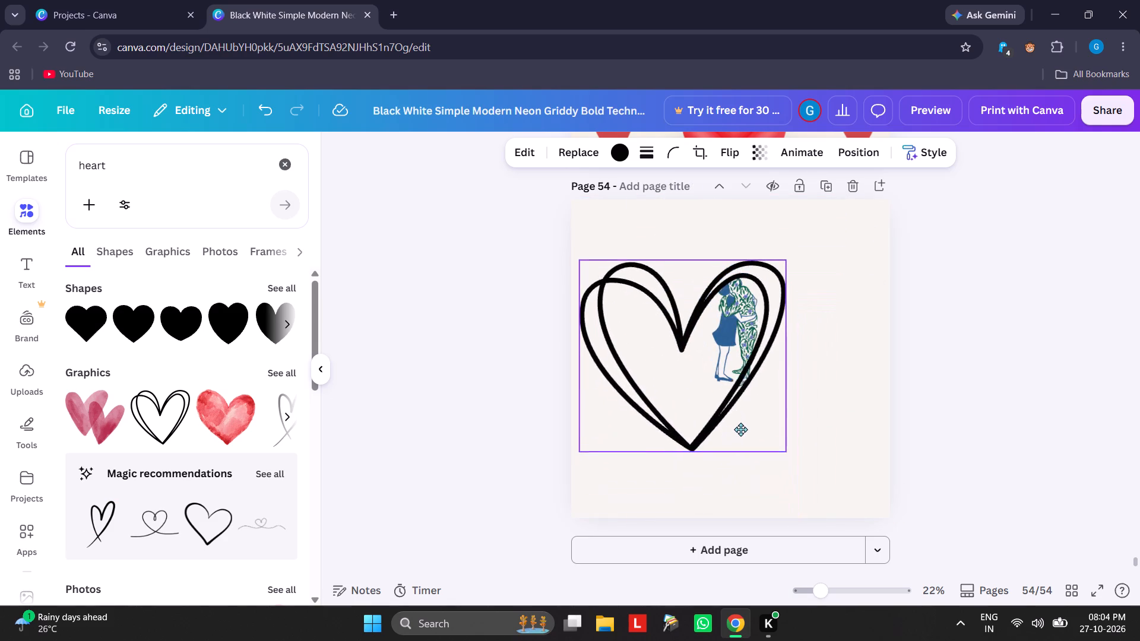
{"action": "left_click_drag", "start_coordinate": [740, 429], "coordinate": [805, 415]}
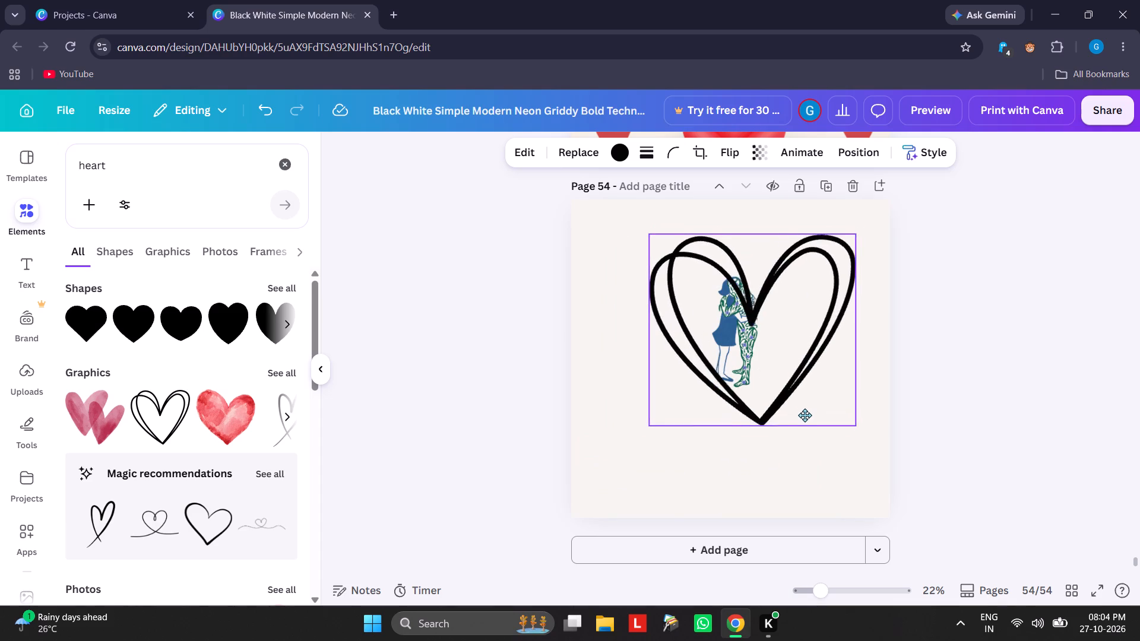
{"action": "left_click_drag", "start_coordinate": [805, 415], "coordinate": [797, 434]}
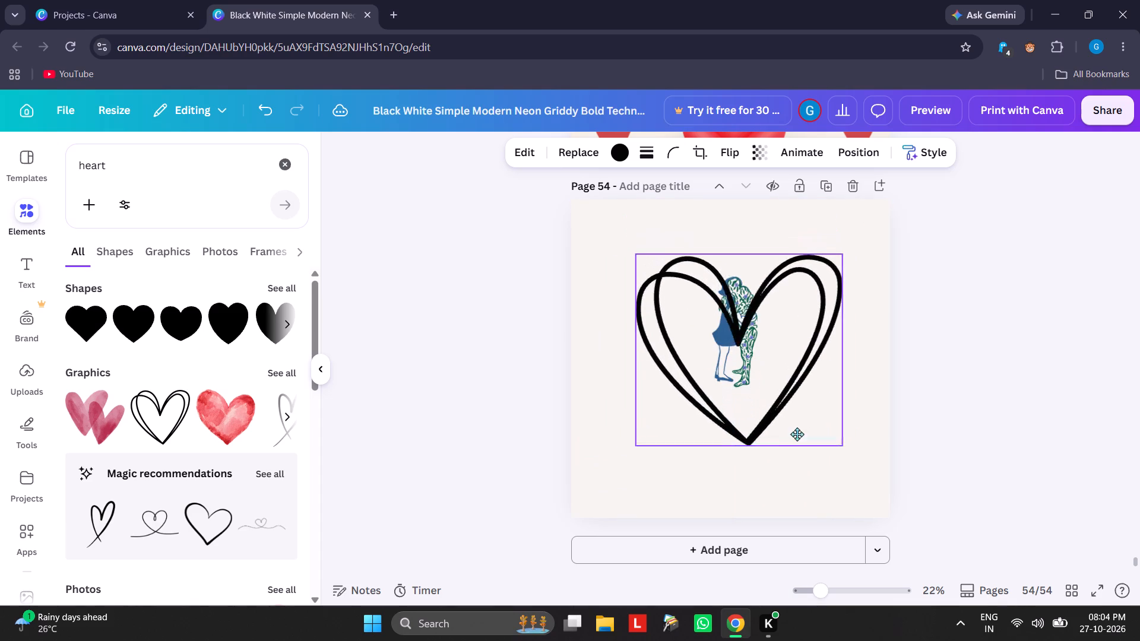
{"action": "left_click_drag", "start_coordinate": [797, 434], "coordinate": [791, 443]}
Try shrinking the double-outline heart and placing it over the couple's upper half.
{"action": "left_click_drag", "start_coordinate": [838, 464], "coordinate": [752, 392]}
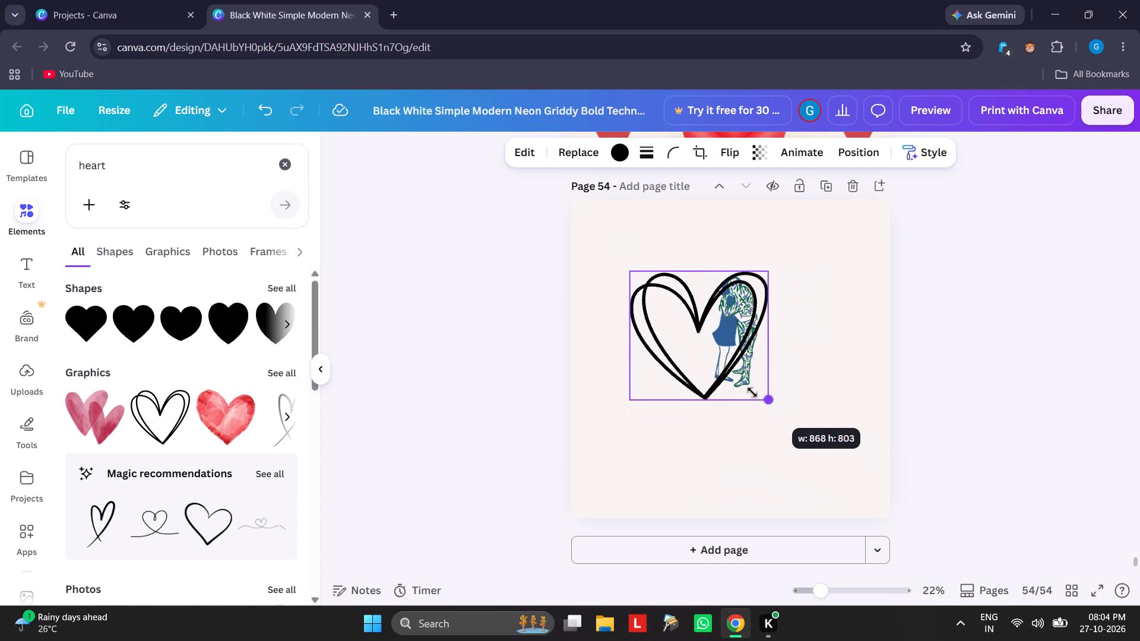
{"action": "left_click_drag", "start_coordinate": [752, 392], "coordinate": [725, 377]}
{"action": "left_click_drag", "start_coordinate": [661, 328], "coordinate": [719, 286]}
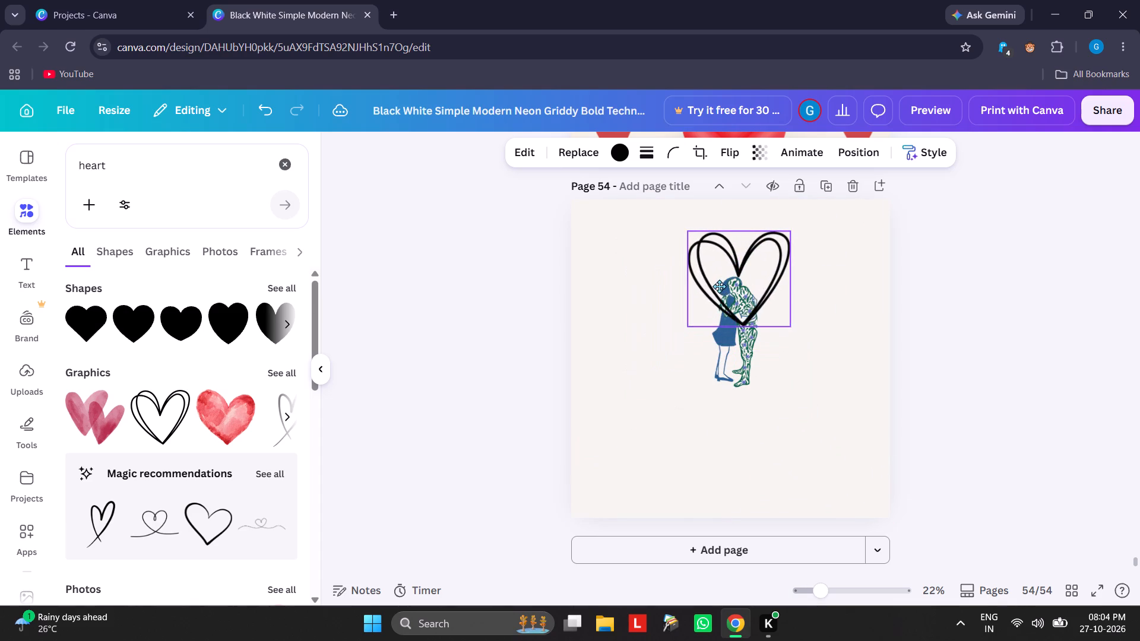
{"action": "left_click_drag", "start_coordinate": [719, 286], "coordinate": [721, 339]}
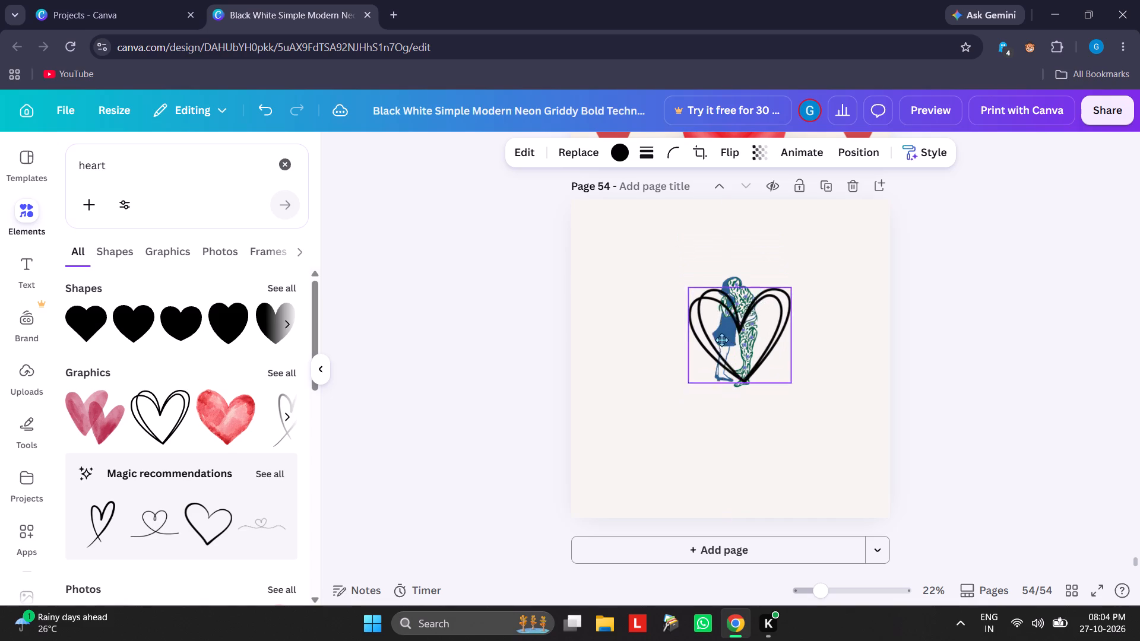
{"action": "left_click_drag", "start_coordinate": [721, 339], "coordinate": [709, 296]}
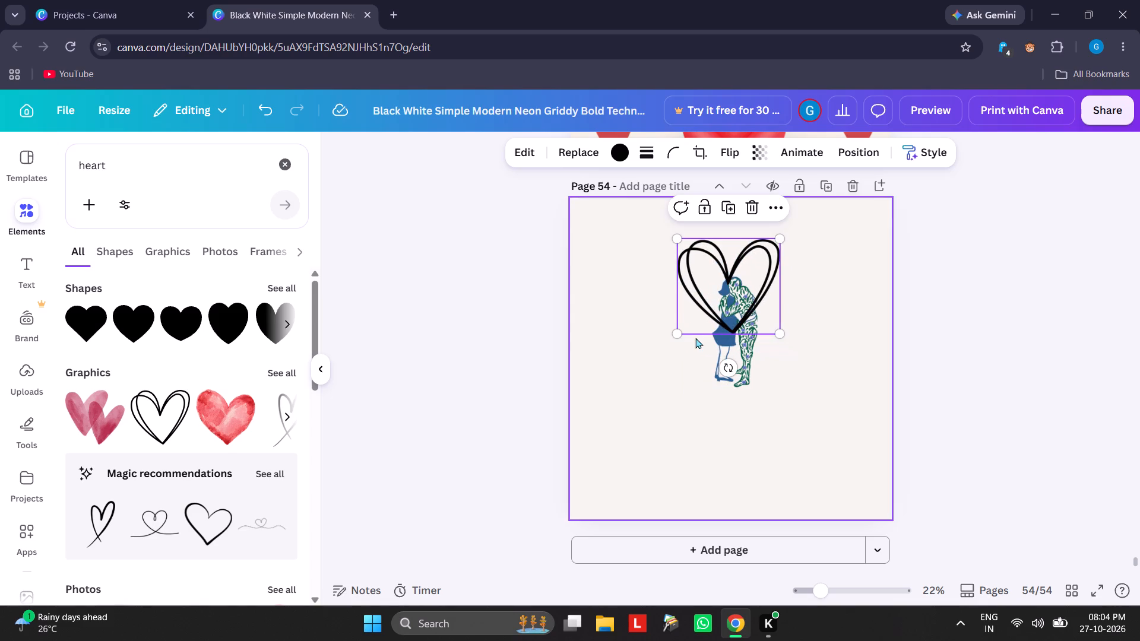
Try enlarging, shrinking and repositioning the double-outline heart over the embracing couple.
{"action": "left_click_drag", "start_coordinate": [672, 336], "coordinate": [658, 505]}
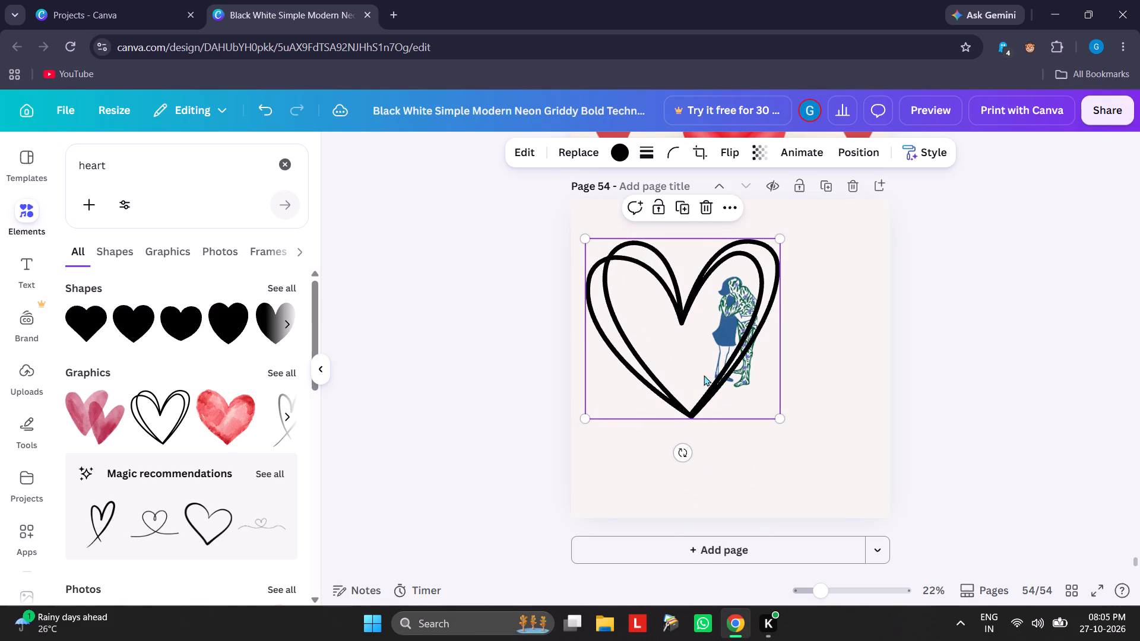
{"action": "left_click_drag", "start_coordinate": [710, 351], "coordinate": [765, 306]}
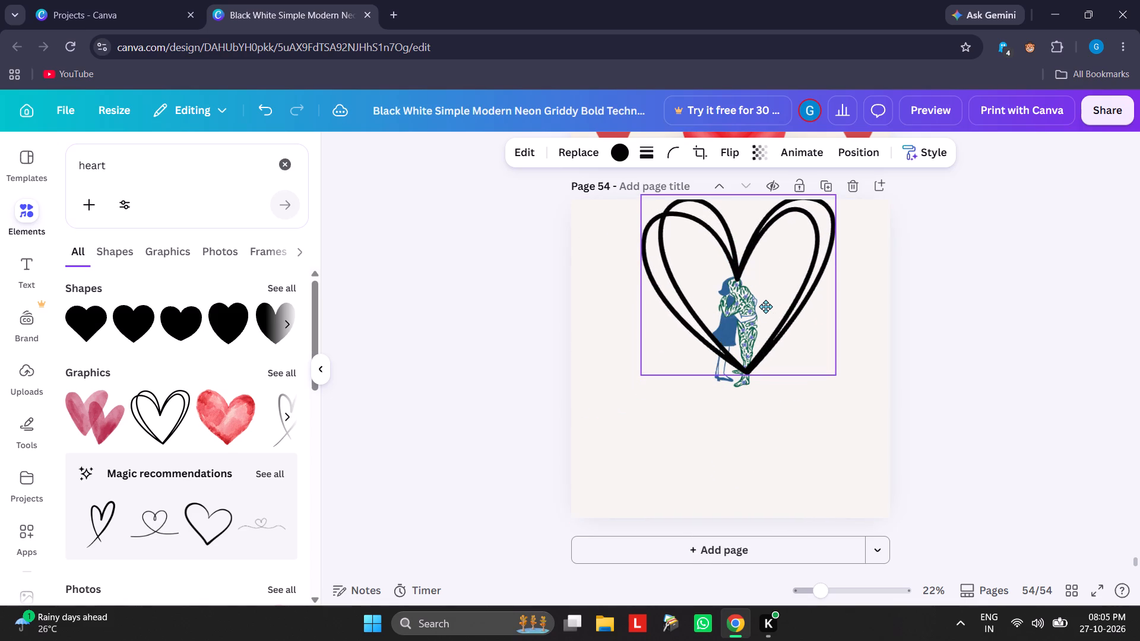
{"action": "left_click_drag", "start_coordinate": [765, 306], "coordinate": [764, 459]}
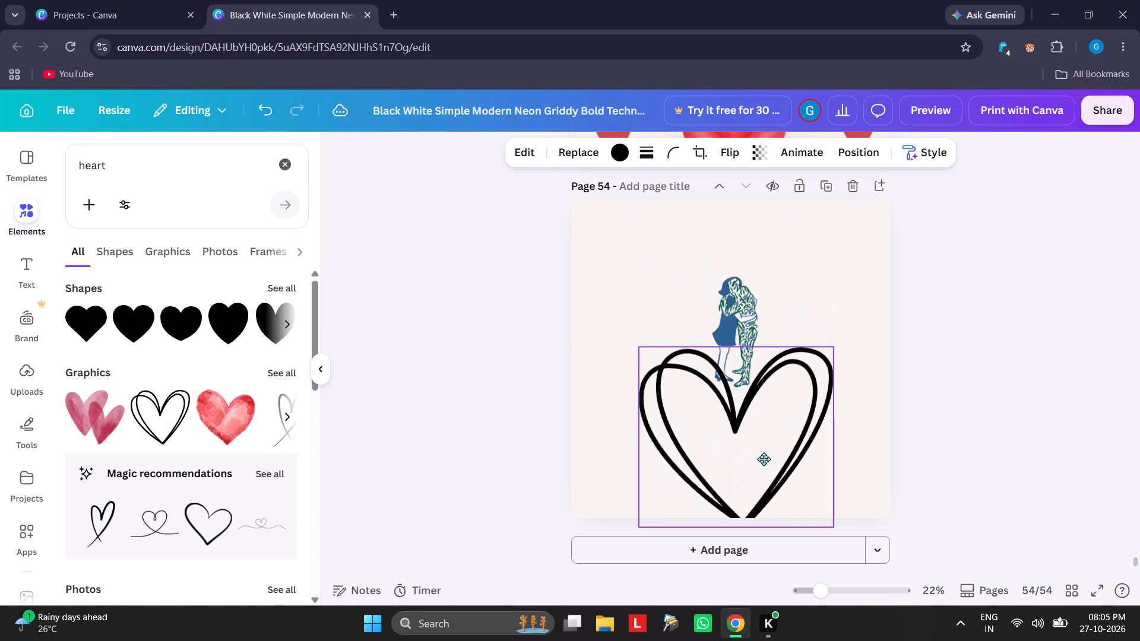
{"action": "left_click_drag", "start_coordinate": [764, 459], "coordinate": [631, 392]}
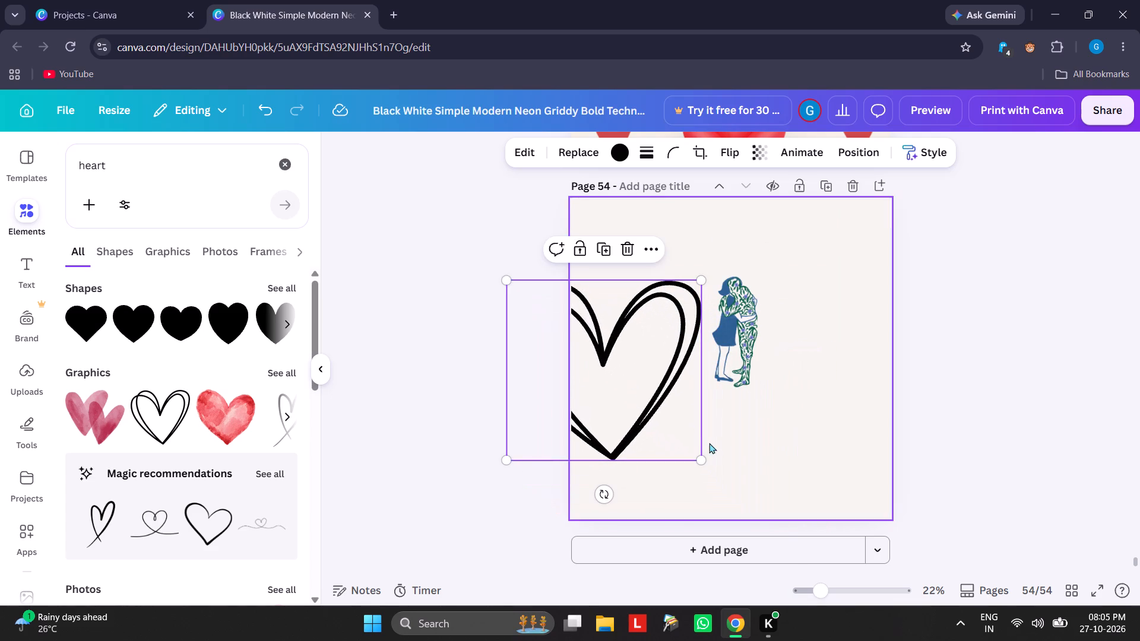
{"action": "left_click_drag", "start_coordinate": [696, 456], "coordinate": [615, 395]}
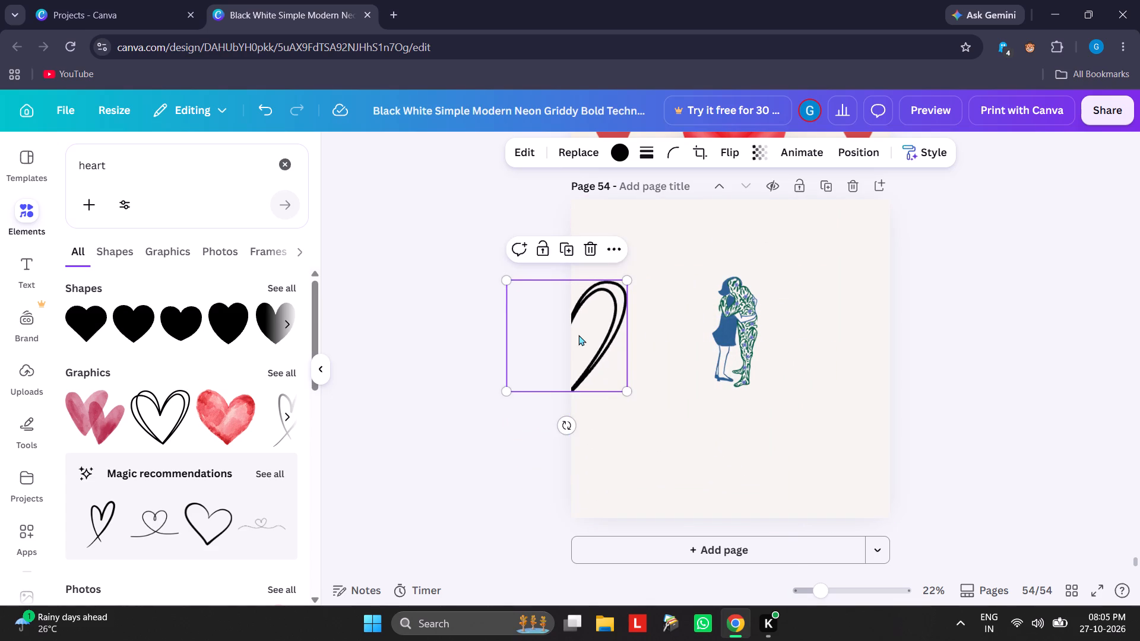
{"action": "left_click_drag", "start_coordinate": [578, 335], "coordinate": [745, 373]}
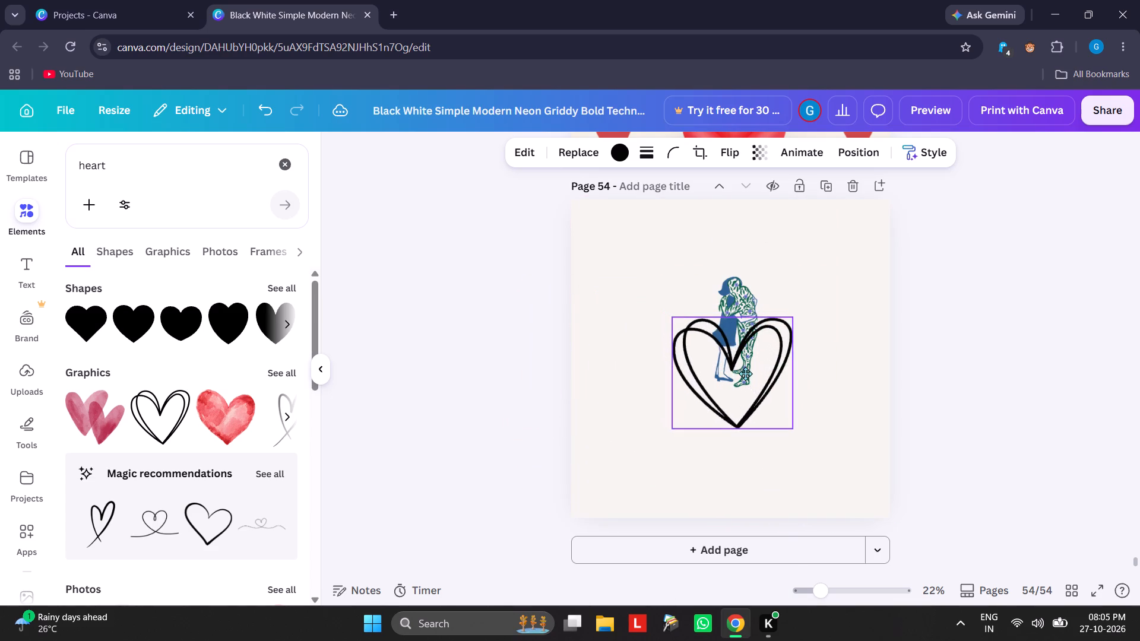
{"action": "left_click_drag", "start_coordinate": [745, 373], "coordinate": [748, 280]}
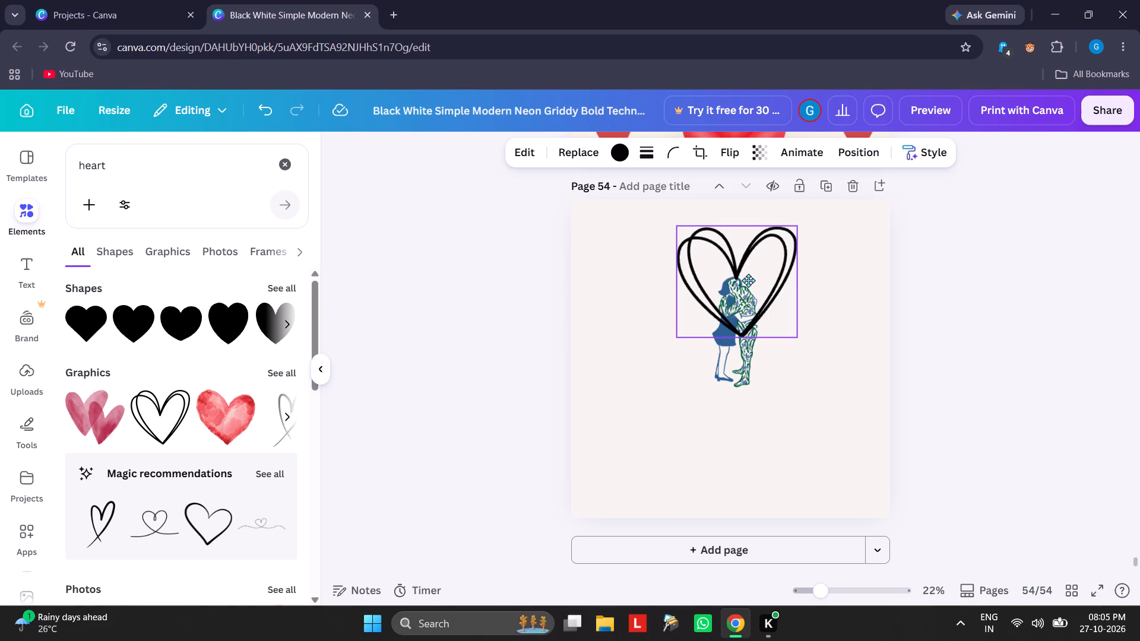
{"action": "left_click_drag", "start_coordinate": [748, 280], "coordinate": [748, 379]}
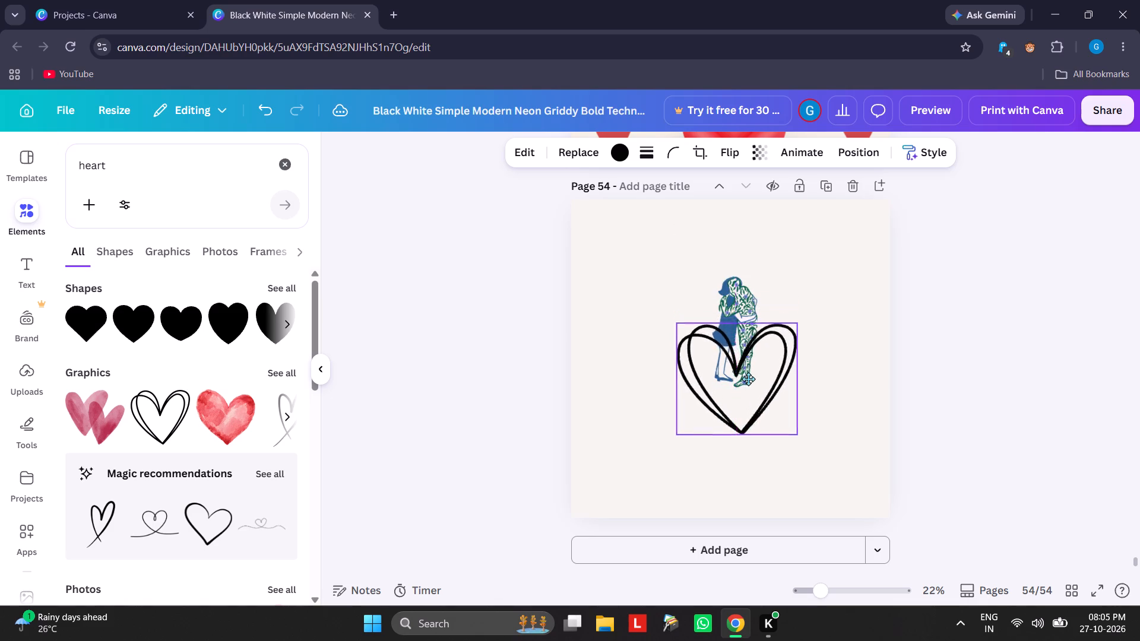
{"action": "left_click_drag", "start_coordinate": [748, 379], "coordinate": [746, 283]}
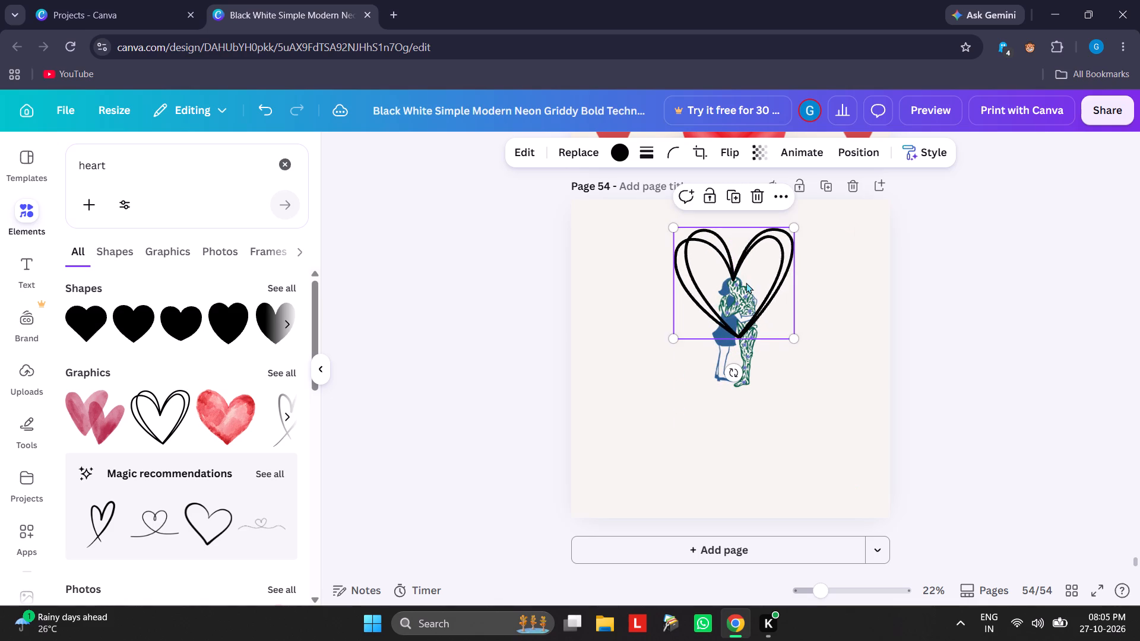
Delete the double-outline heart graphic from page 54.
{"action": "left_click", "coordinate": [752, 193]}
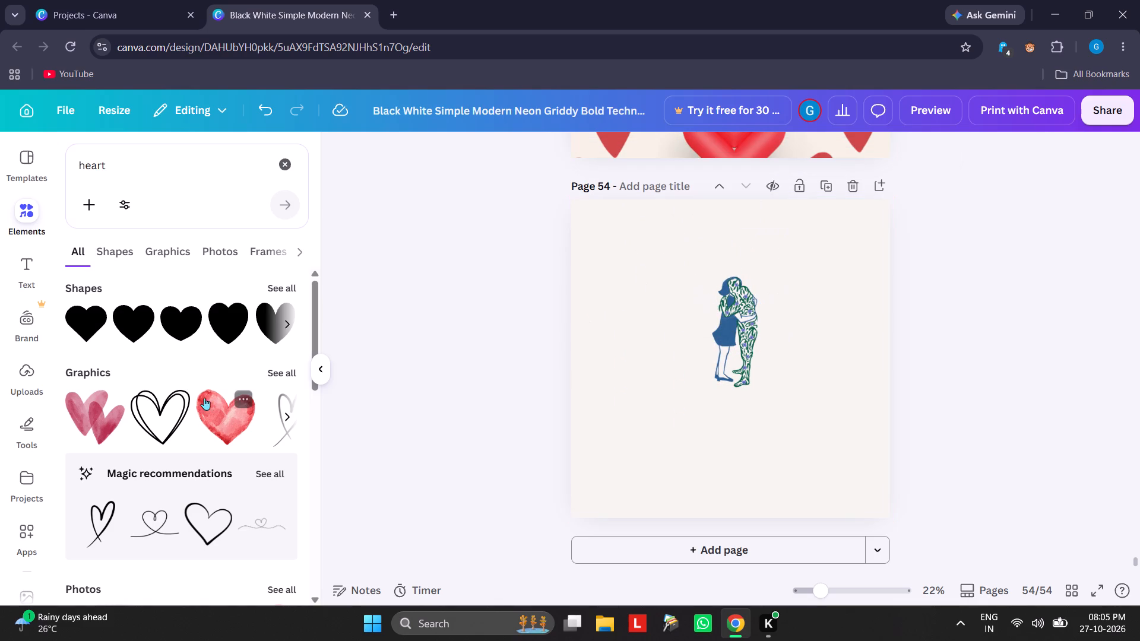
Add the single-outline black heart graphic to page 54, enlarge it and position it so it frames the whole embracing couple.
{"action": "left_click", "coordinate": [290, 418]}
{"action": "left_click", "coordinate": [290, 418]}
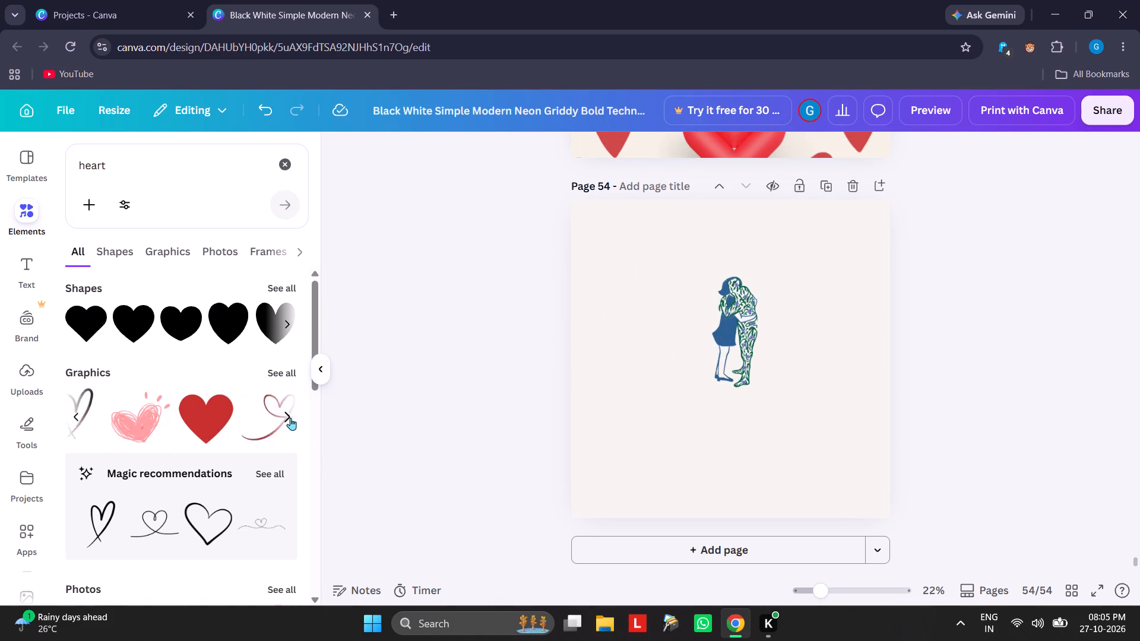
{"action": "left_click", "coordinate": [290, 418]}
{"action": "left_click", "coordinate": [117, 414]}
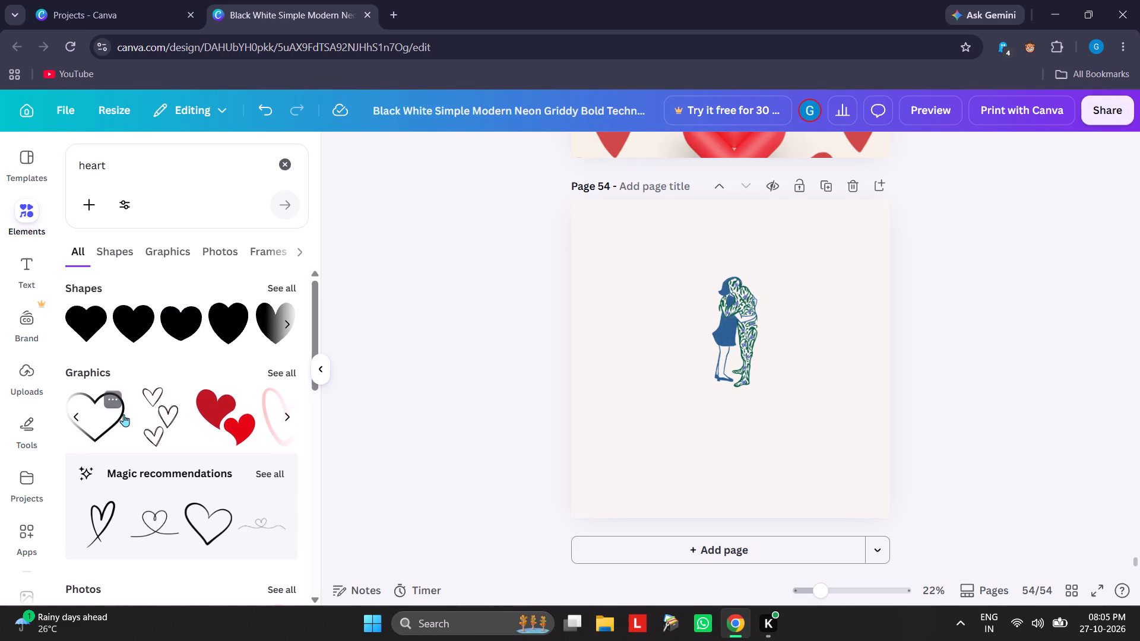
{"action": "left_click_drag", "start_coordinate": [716, 371], "coordinate": [715, 310]}
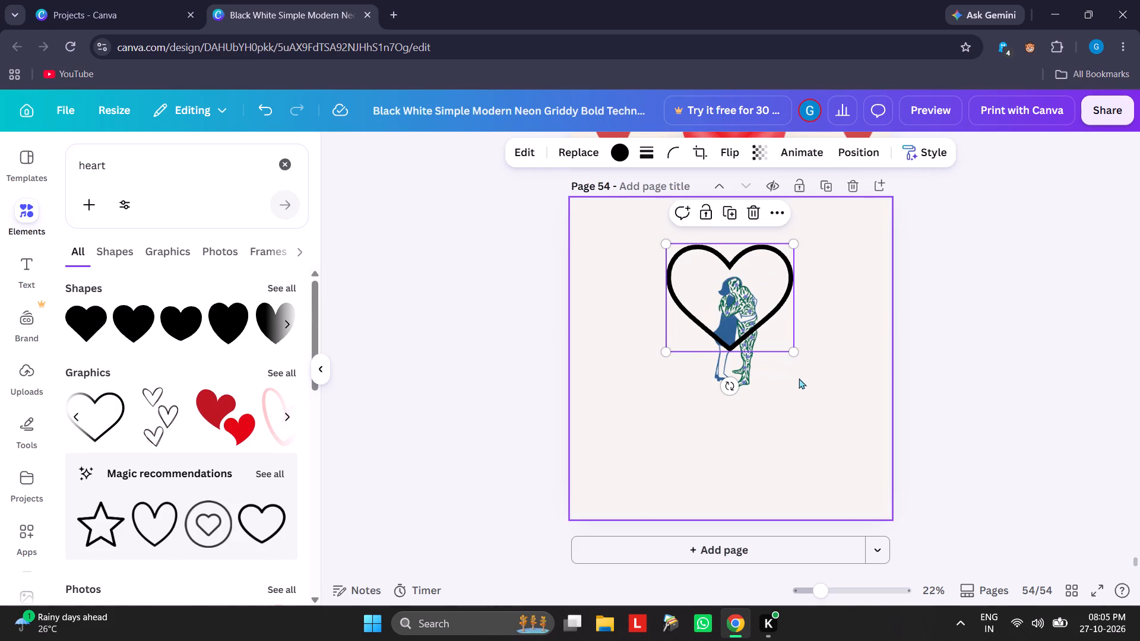
{"action": "left_click", "coordinate": [792, 345]}
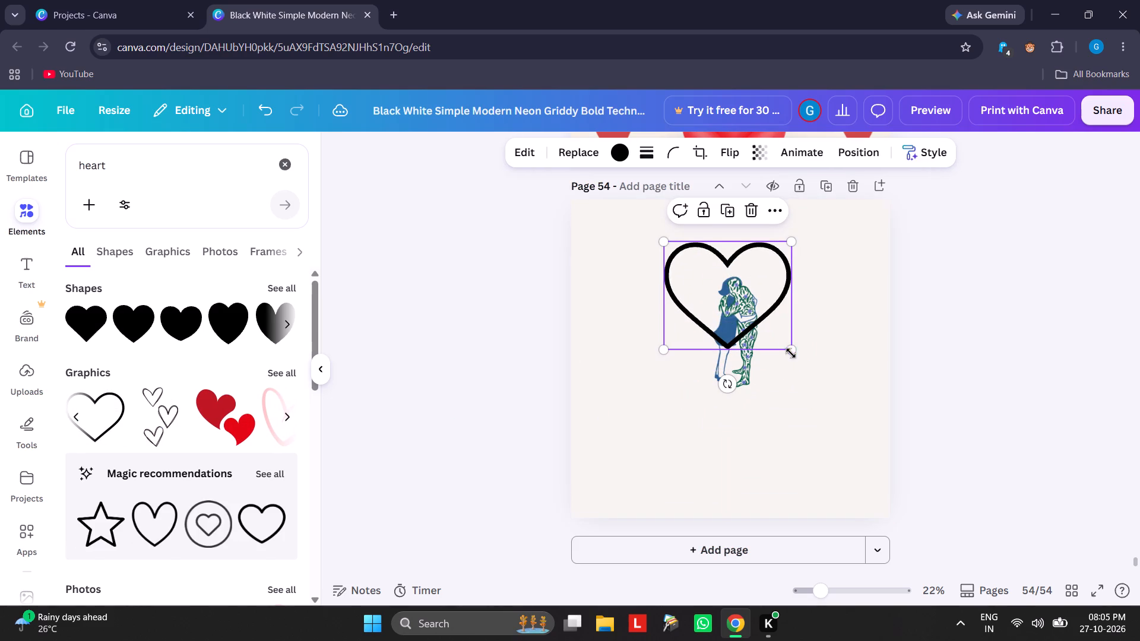
{"action": "left_click_drag", "start_coordinate": [791, 353], "coordinate": [855, 443]}
{"action": "left_click_drag", "start_coordinate": [796, 398], "coordinate": [784, 388]}
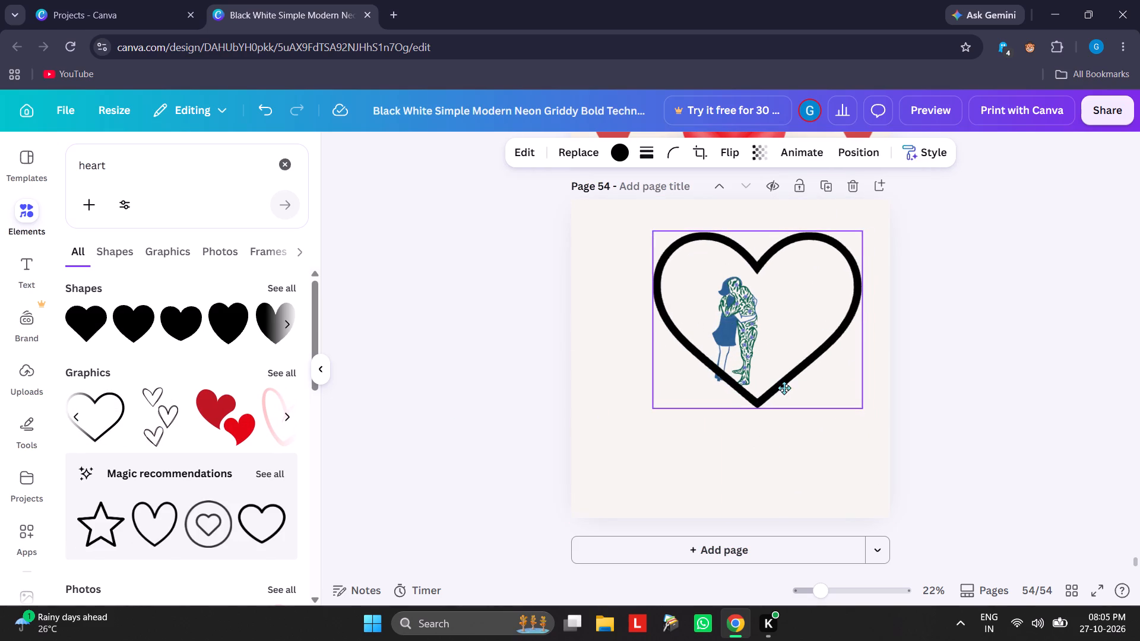
{"action": "left_click_drag", "start_coordinate": [784, 388], "coordinate": [762, 389]}
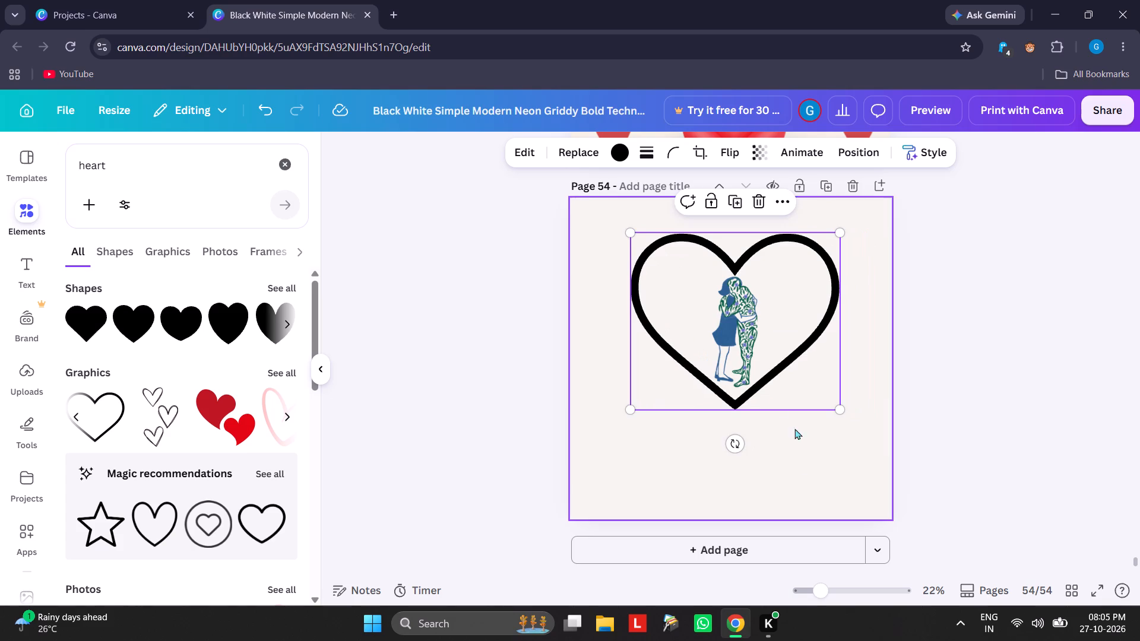
{"action": "left_click", "coordinate": [801, 474]}
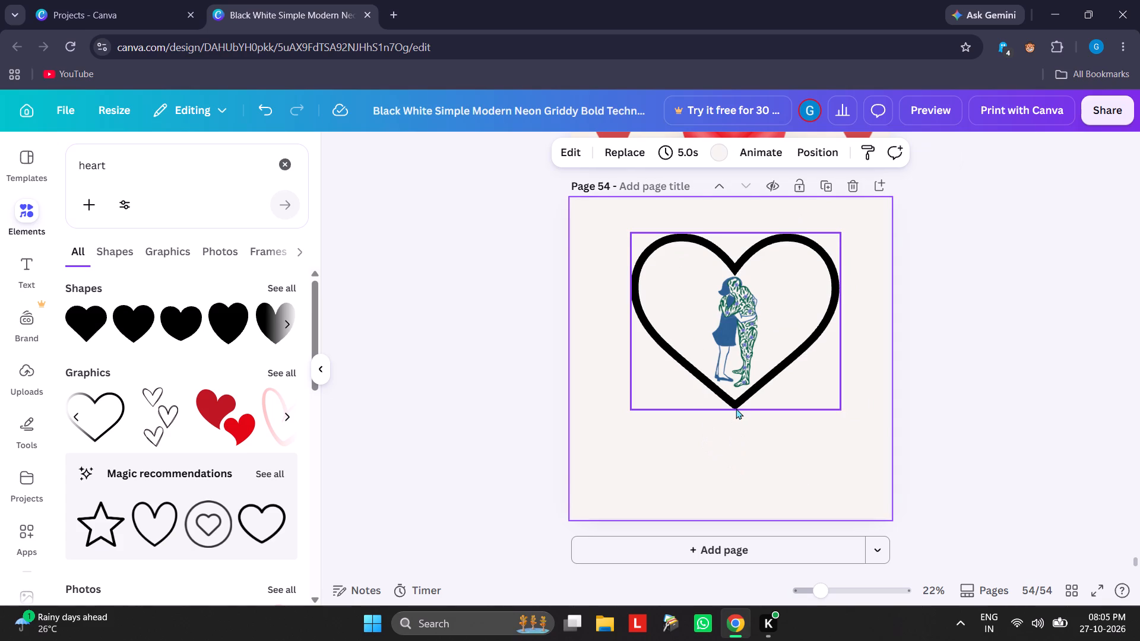
{"action": "left_click", "coordinate": [735, 407]}
{"action": "left_click", "coordinate": [735, 407]}
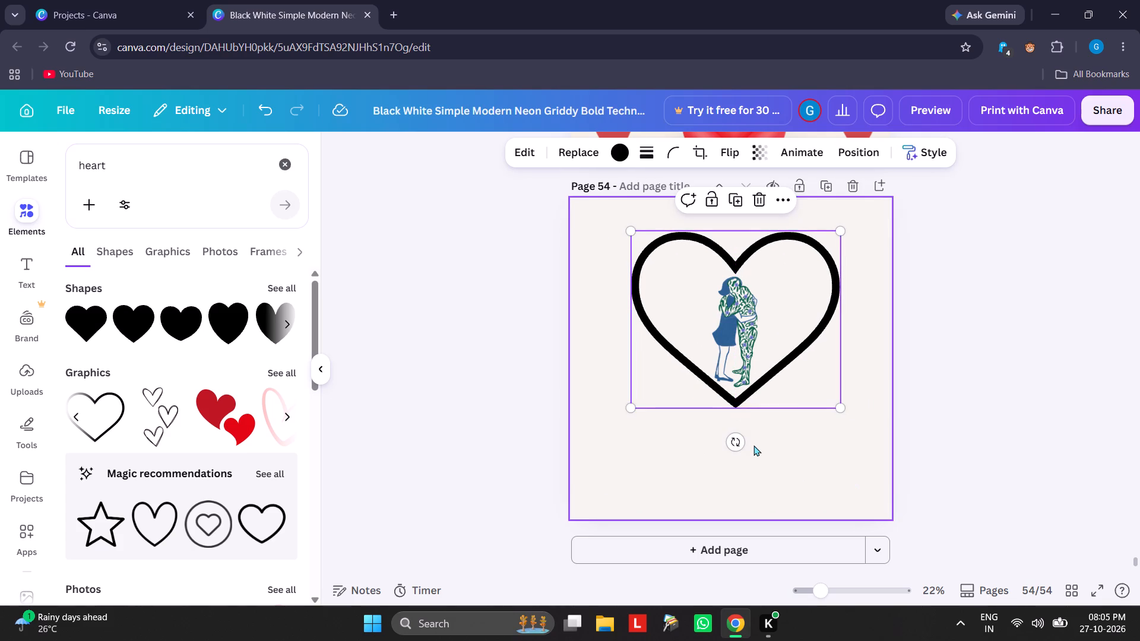
{"action": "left_click", "coordinate": [753, 445]}
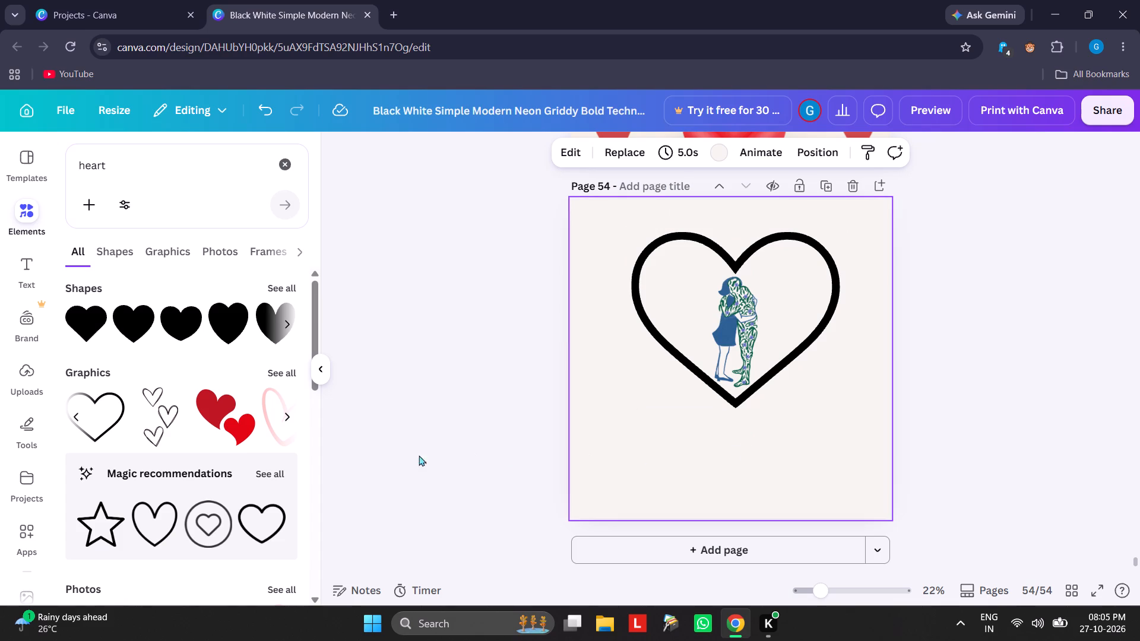
Add the three sketched outline hearts graphic, enlarge it slightly, tilt it clockwise and place it in the page's lower-right area.
{"action": "left_click", "coordinate": [159, 412]}
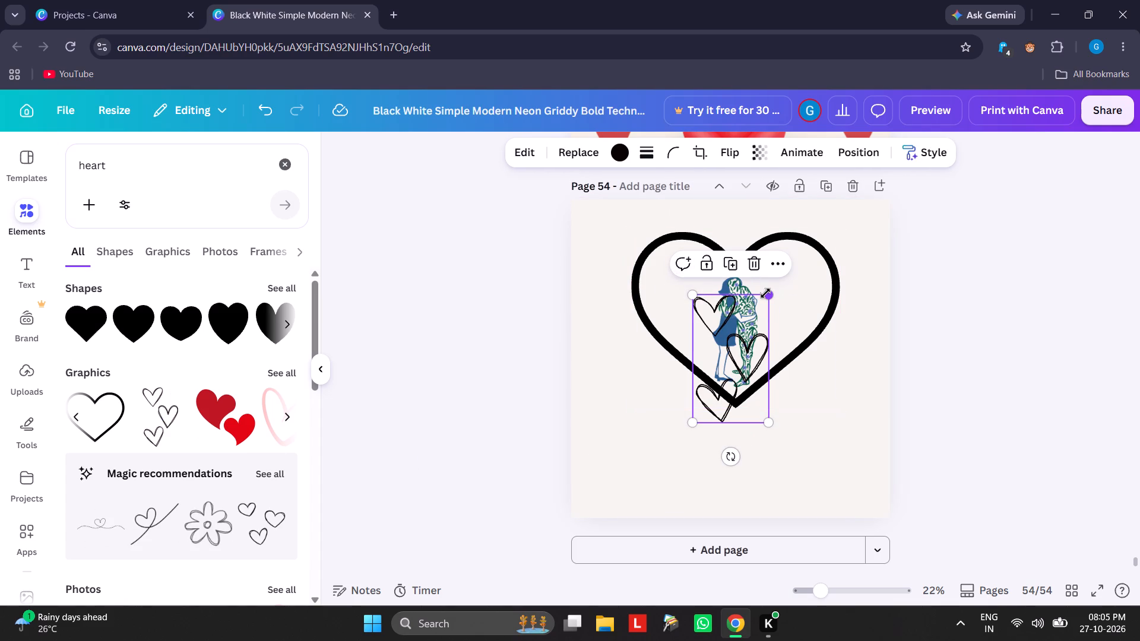
{"action": "left_click_drag", "start_coordinate": [765, 293], "coordinate": [781, 293]}
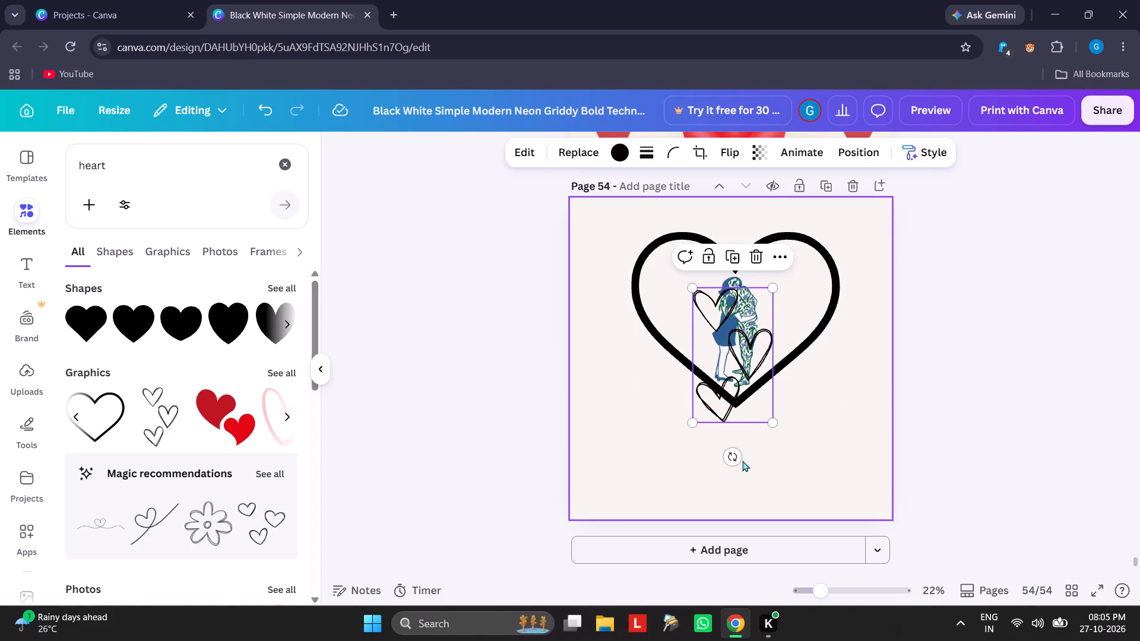
{"action": "left_click_drag", "start_coordinate": [728, 459], "coordinate": [709, 459]}
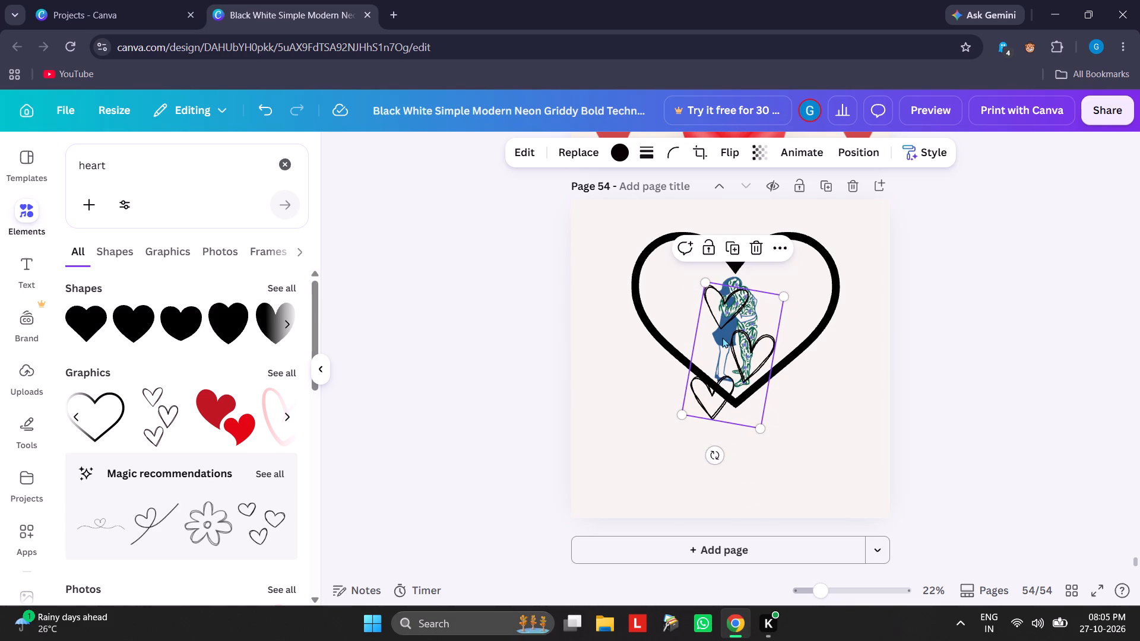
{"action": "left_click_drag", "start_coordinate": [723, 332], "coordinate": [753, 302]}
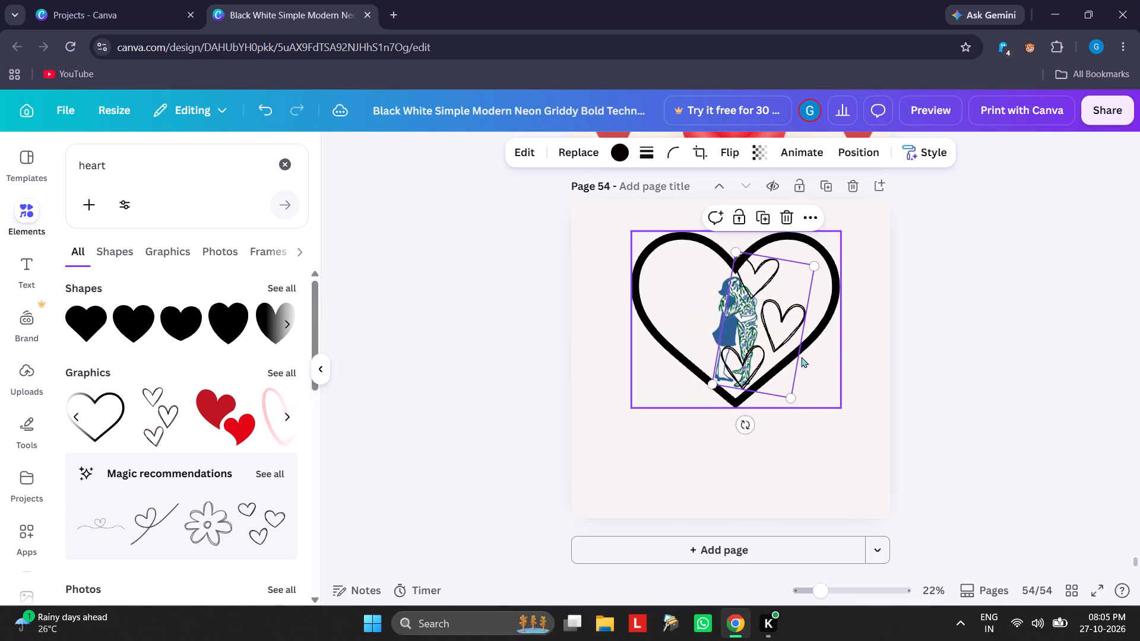
{"action": "left_click_drag", "start_coordinate": [744, 425], "coordinate": [714, 425]}
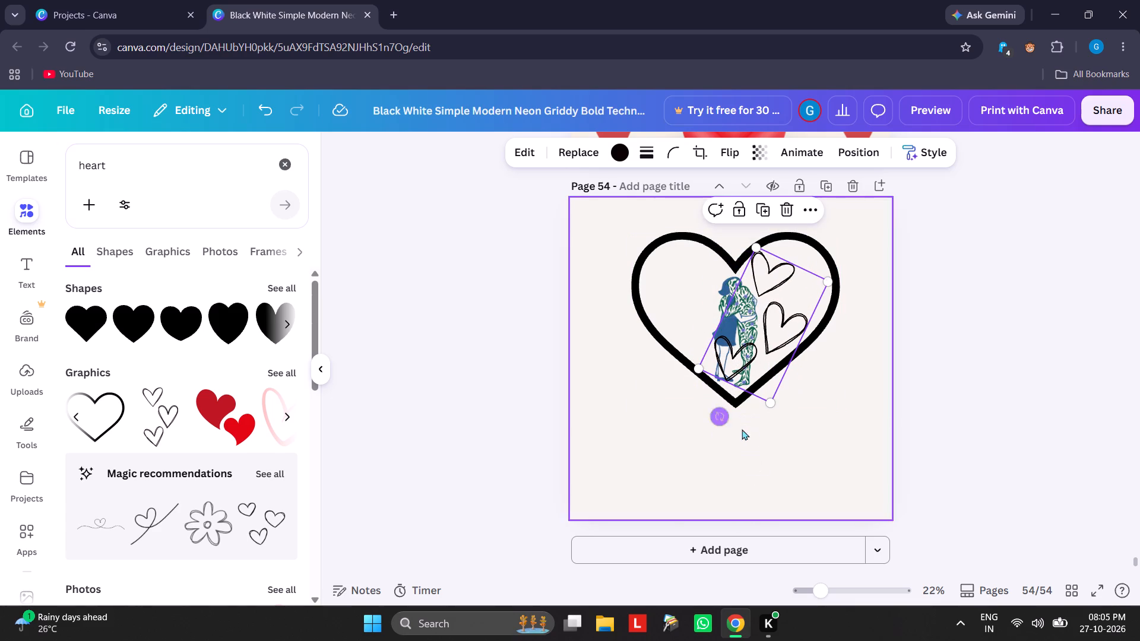
{"action": "left_click_drag", "start_coordinate": [748, 321], "coordinate": [765, 315]}
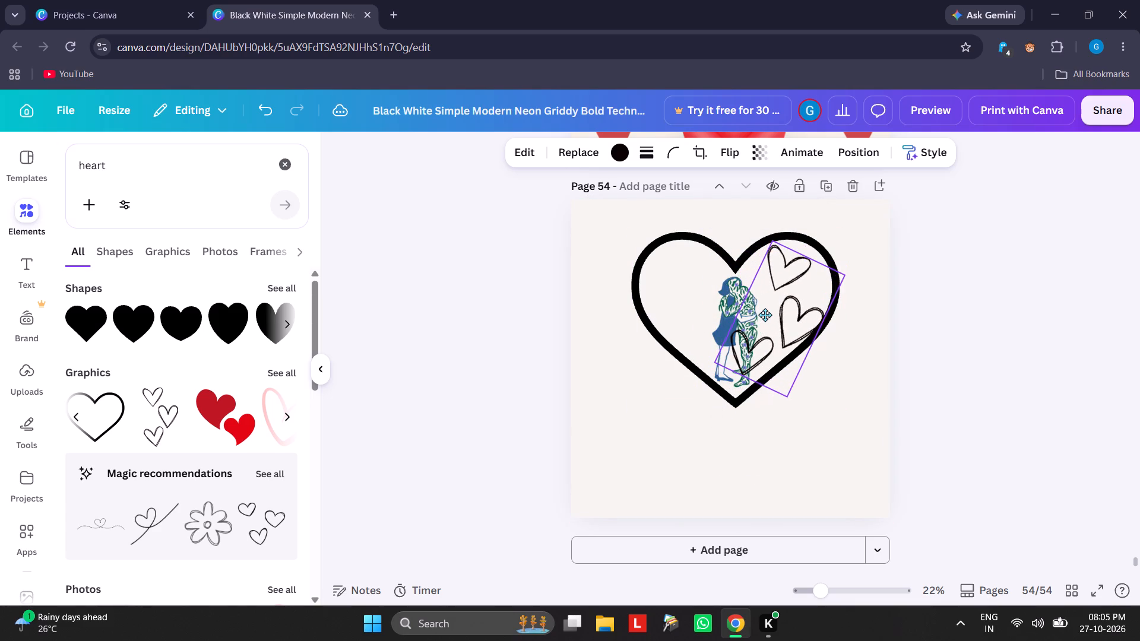
{"action": "left_click_drag", "start_coordinate": [765, 315], "coordinate": [759, 309]}
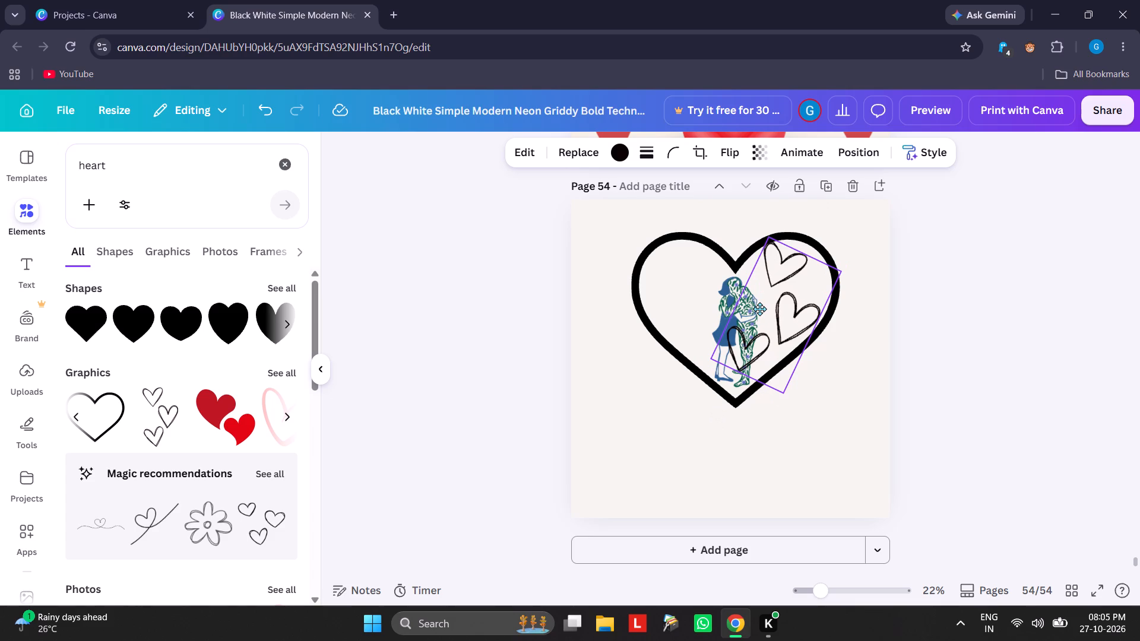
{"action": "left_click_drag", "start_coordinate": [759, 309], "coordinate": [811, 435]}
Duplicate the tilted three-heart cluster three times, placing copies at the page's lower-left, upper-left and upper-right, with the upper ones overlapping the page edges.
{"action": "left_click", "coordinate": [831, 332]}
{"action": "left_click_drag", "start_coordinate": [842, 442], "coordinate": [660, 438]}
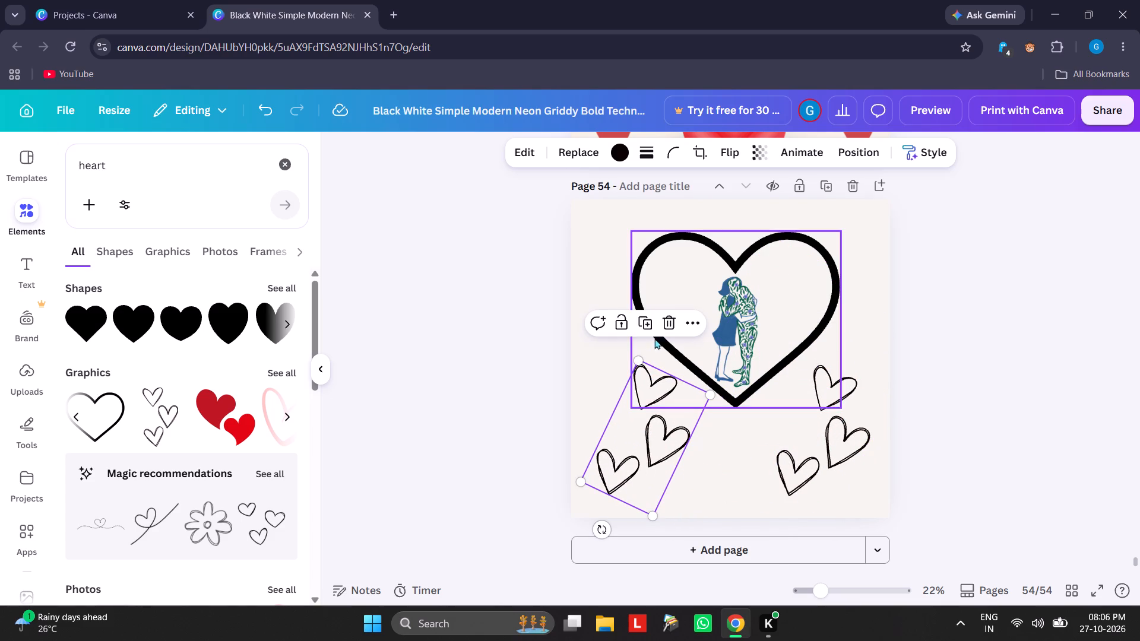
{"action": "left_click", "coordinate": [651, 331]}
{"action": "left_click_drag", "start_coordinate": [651, 436], "coordinate": [590, 251]}
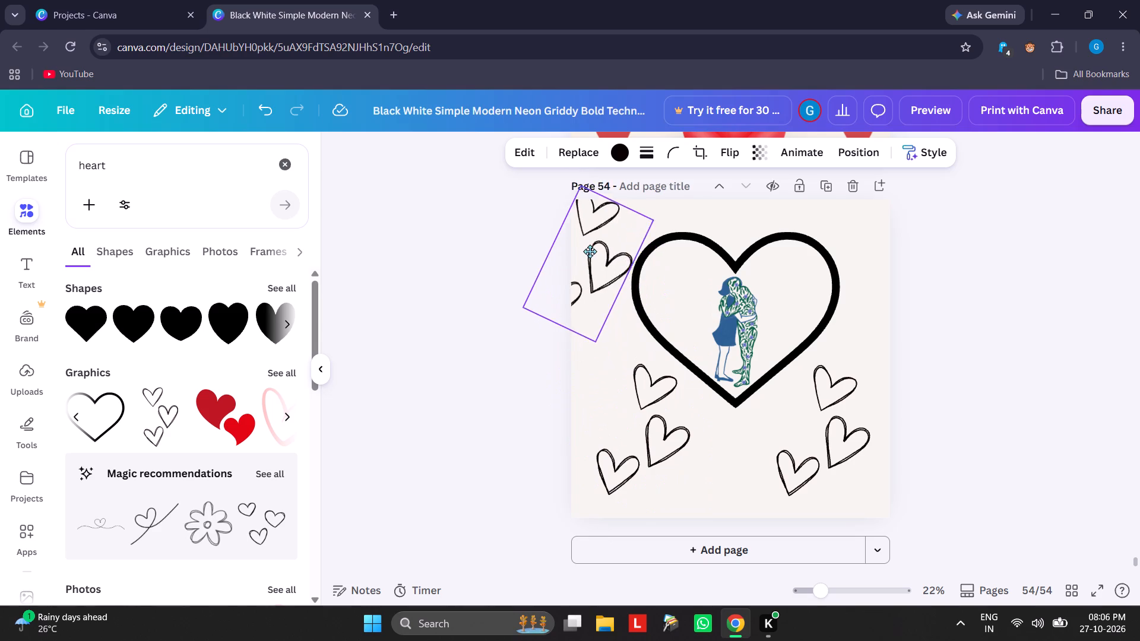
{"action": "left_click_drag", "start_coordinate": [590, 251], "coordinate": [587, 238]}
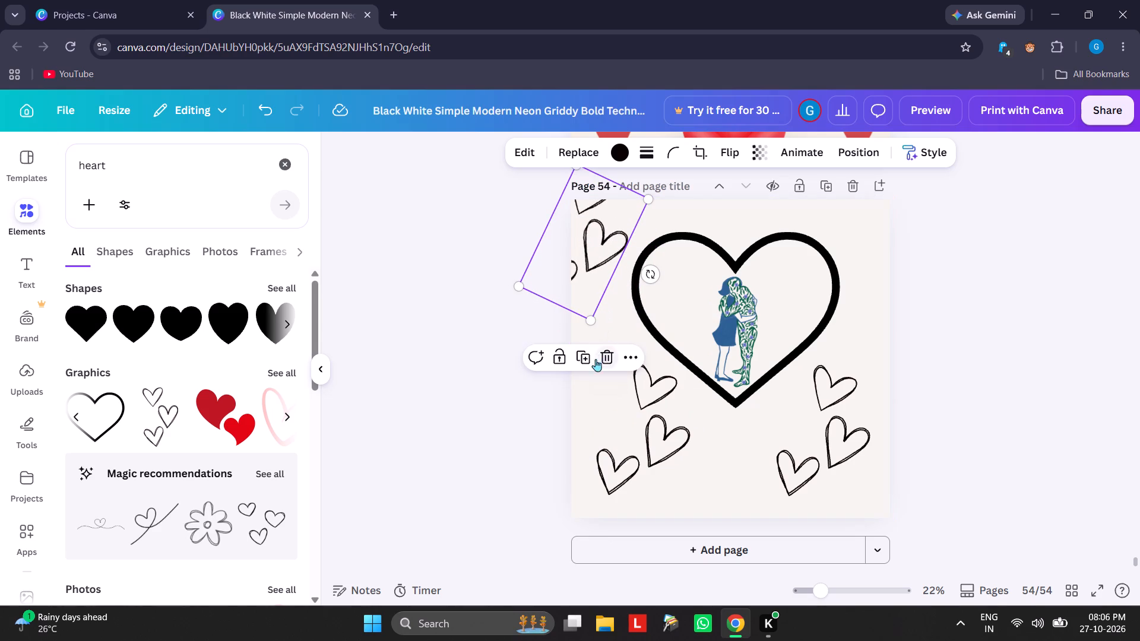
{"action": "left_click", "coordinate": [591, 359]}
{"action": "left_click_drag", "start_coordinate": [591, 249], "coordinate": [903, 258]}
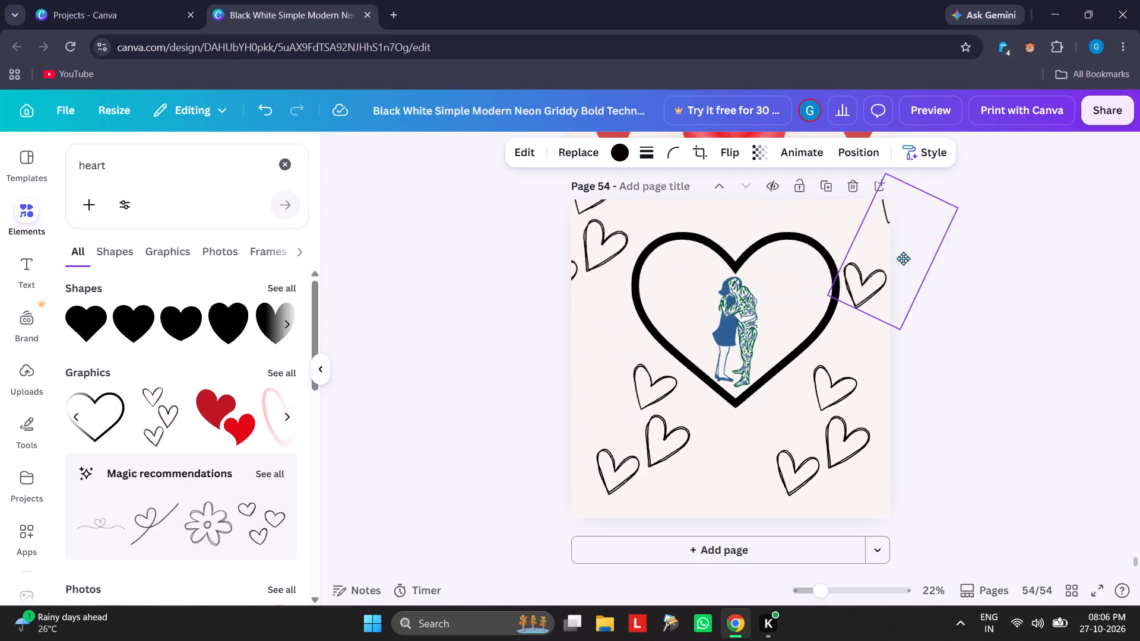
{"action": "left_click_drag", "start_coordinate": [903, 258], "coordinate": [894, 284]}
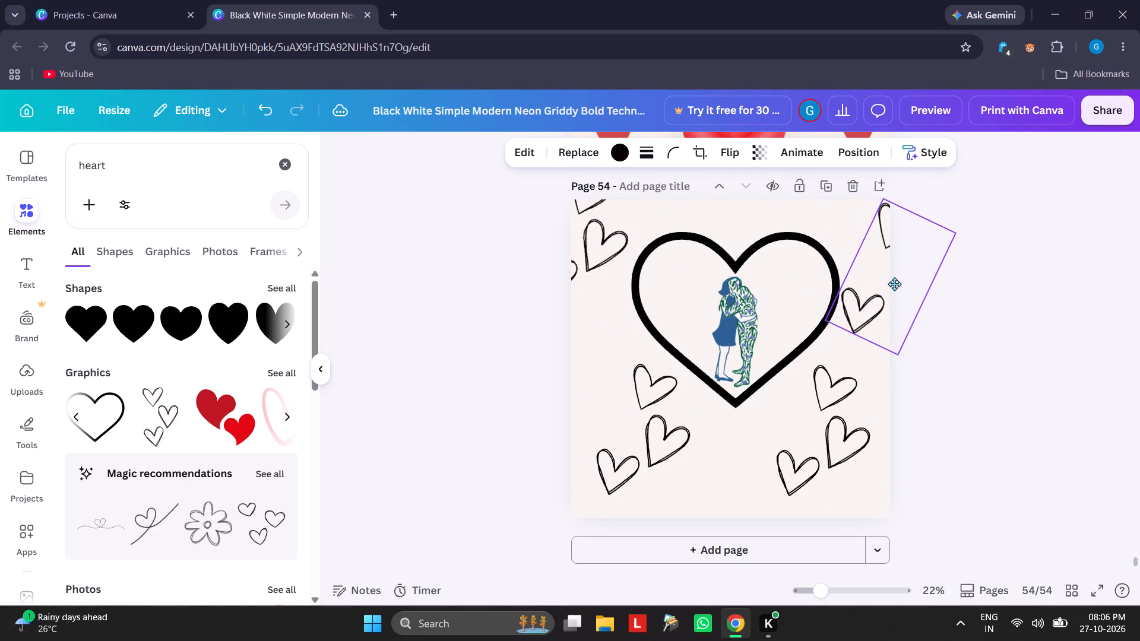
{"action": "left_click_drag", "start_coordinate": [894, 284], "coordinate": [892, 293]}
{"action": "left_click", "coordinate": [720, 466]}
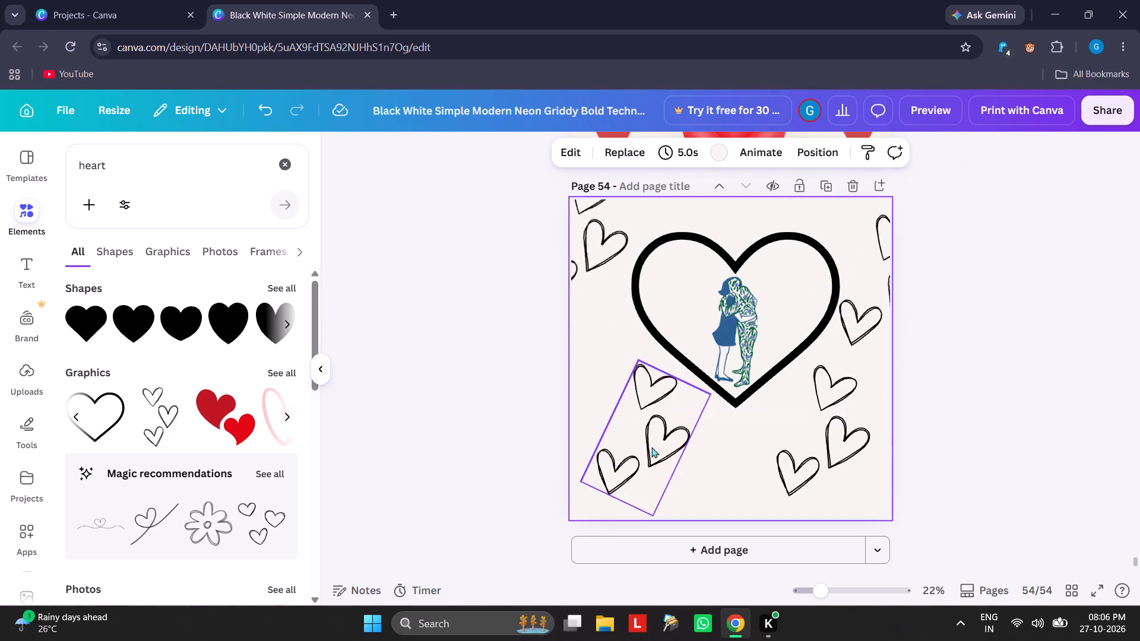
Move the two lower three-heart clusters slightly outward and down, away from the large heart.
{"action": "left_click_drag", "start_coordinate": [647, 441], "coordinate": [619, 453]}
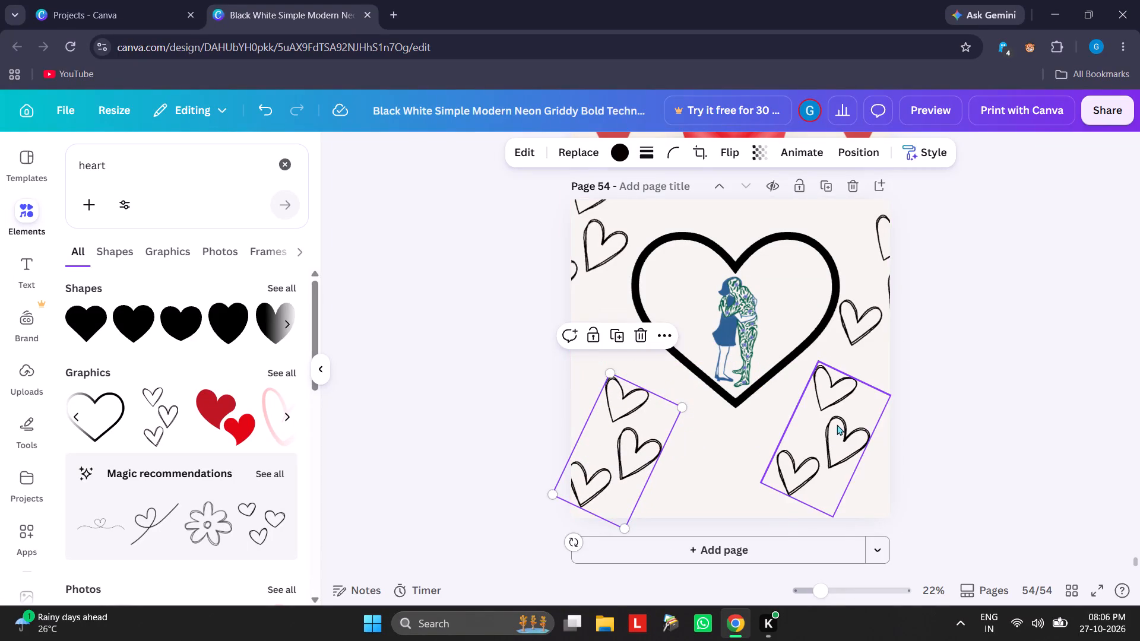
{"action": "left_click_drag", "start_coordinate": [837, 424], "coordinate": [851, 441]}
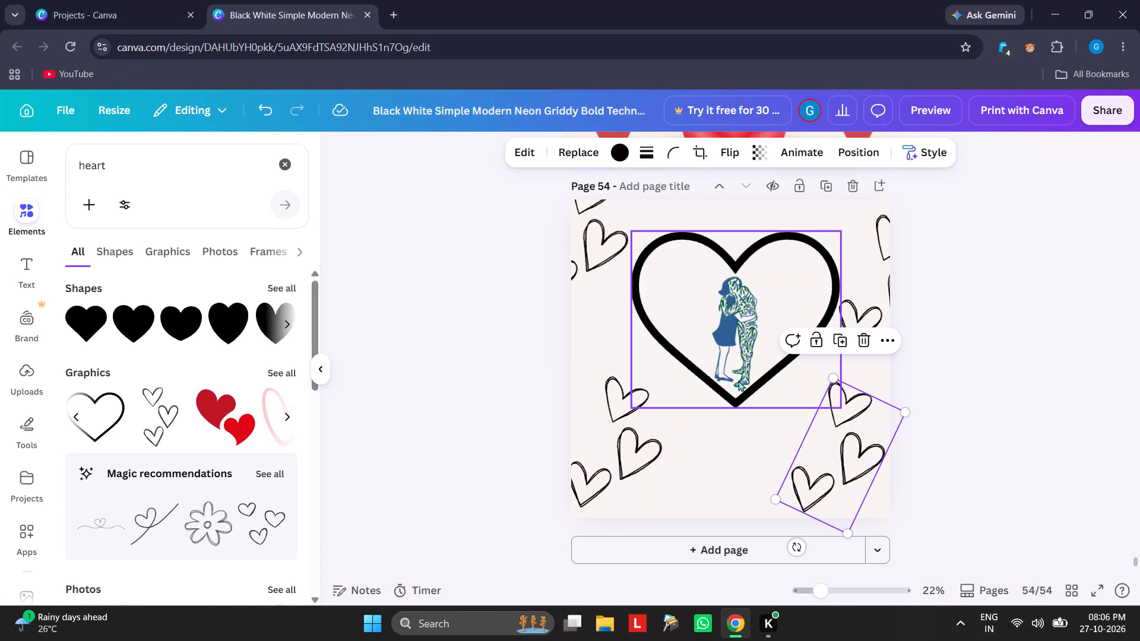
{"action": "left_click", "coordinate": [708, 449]}
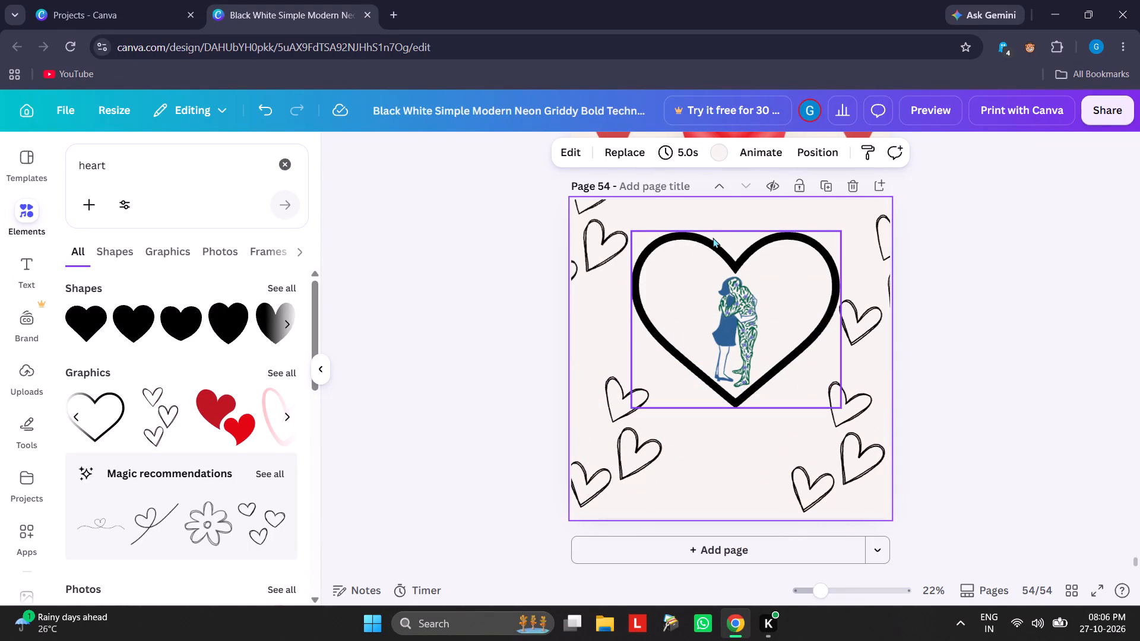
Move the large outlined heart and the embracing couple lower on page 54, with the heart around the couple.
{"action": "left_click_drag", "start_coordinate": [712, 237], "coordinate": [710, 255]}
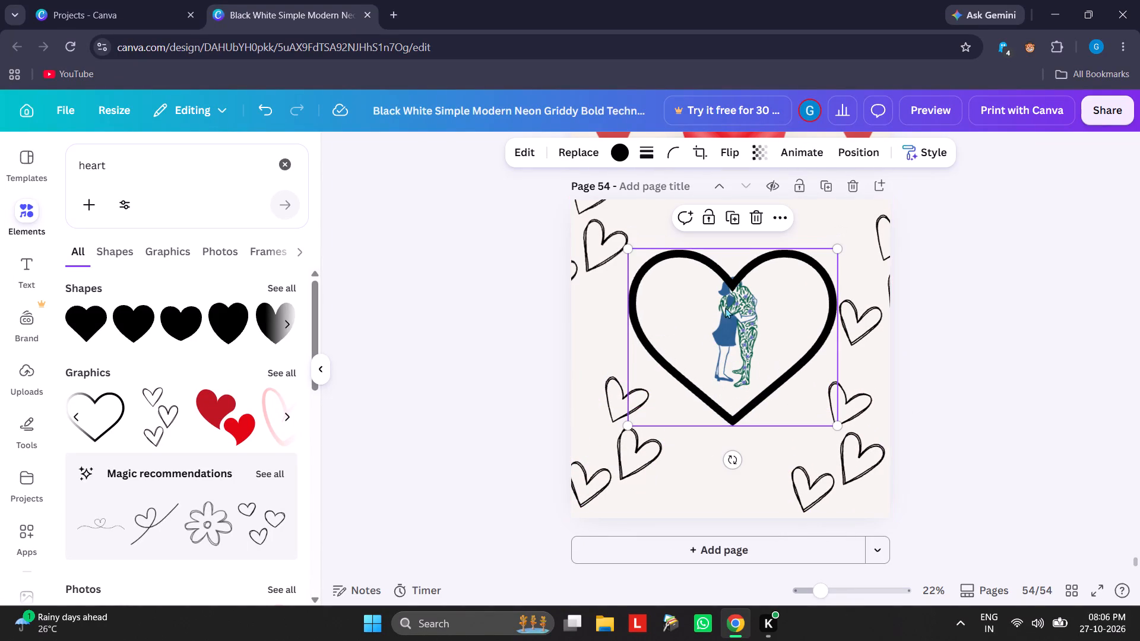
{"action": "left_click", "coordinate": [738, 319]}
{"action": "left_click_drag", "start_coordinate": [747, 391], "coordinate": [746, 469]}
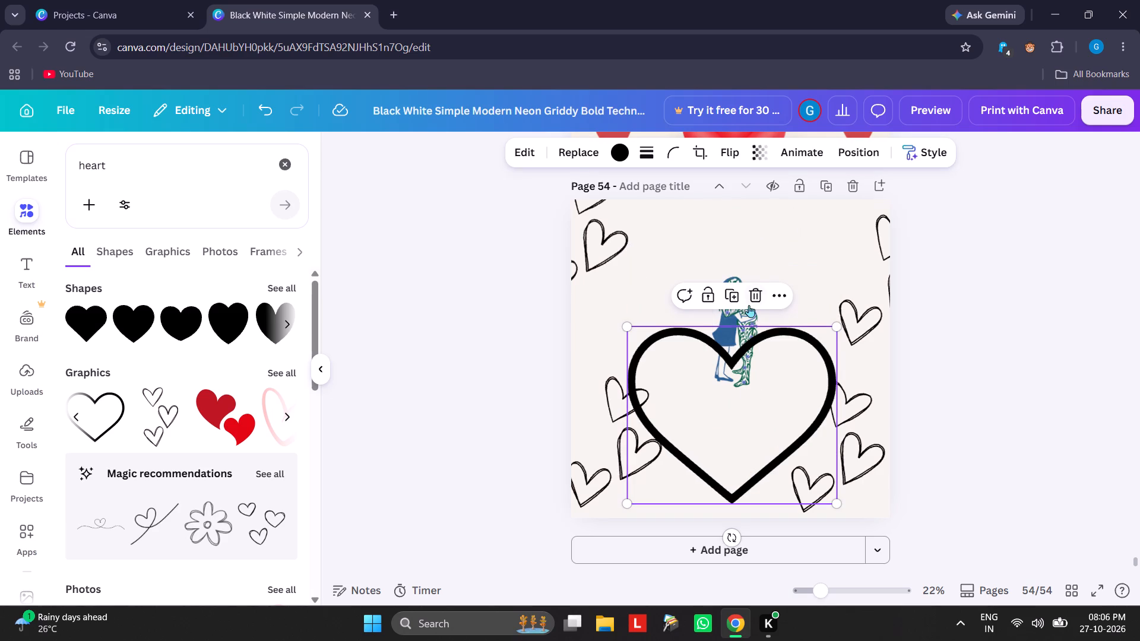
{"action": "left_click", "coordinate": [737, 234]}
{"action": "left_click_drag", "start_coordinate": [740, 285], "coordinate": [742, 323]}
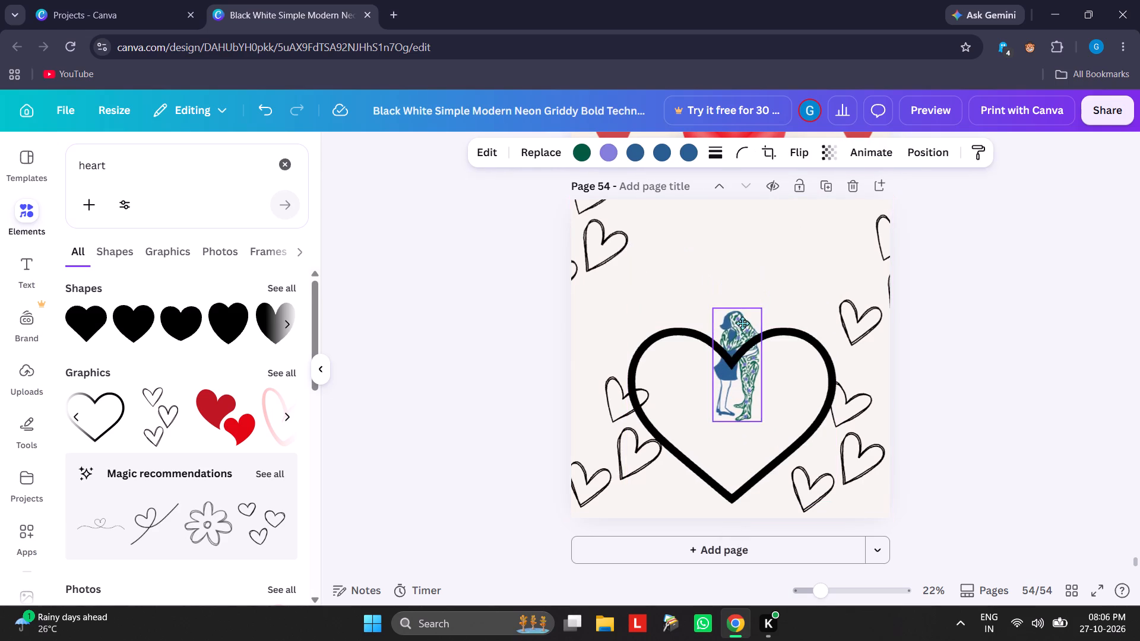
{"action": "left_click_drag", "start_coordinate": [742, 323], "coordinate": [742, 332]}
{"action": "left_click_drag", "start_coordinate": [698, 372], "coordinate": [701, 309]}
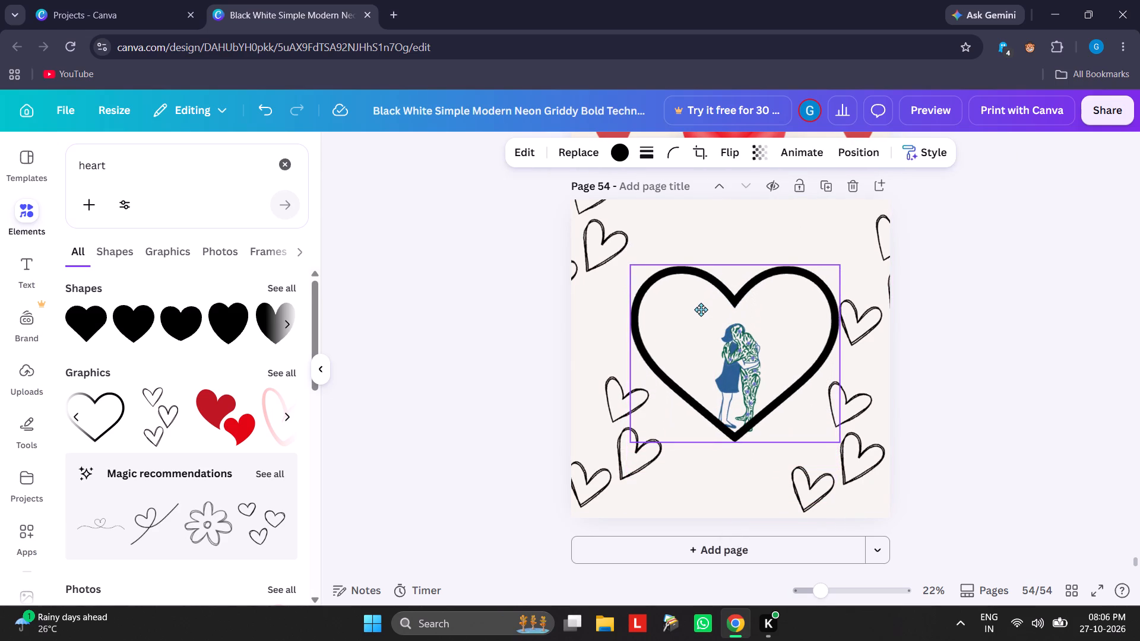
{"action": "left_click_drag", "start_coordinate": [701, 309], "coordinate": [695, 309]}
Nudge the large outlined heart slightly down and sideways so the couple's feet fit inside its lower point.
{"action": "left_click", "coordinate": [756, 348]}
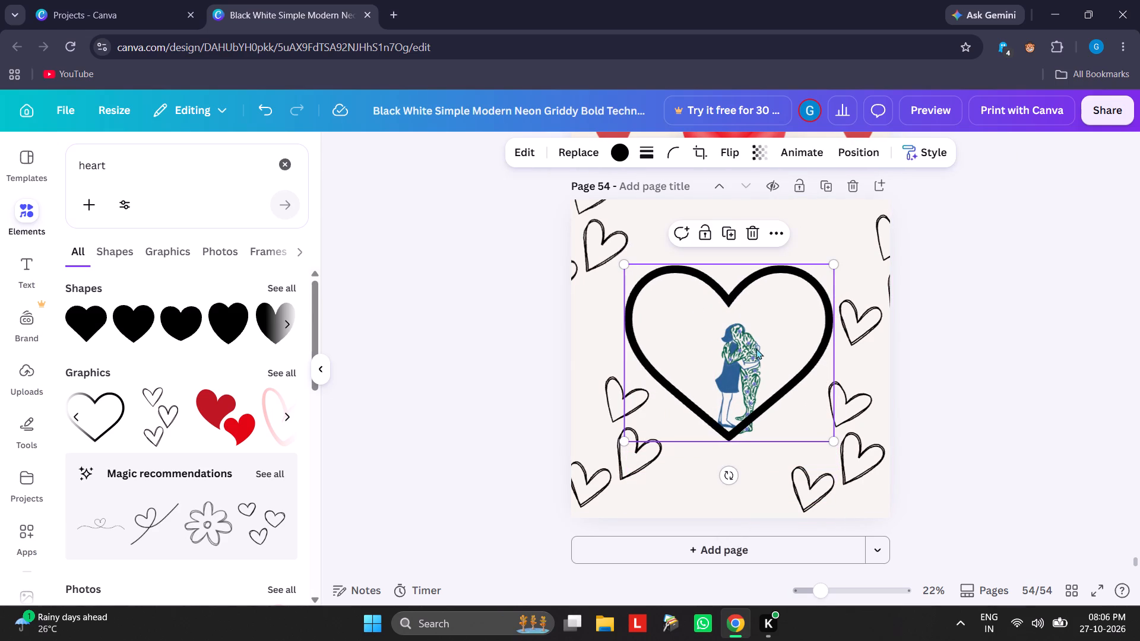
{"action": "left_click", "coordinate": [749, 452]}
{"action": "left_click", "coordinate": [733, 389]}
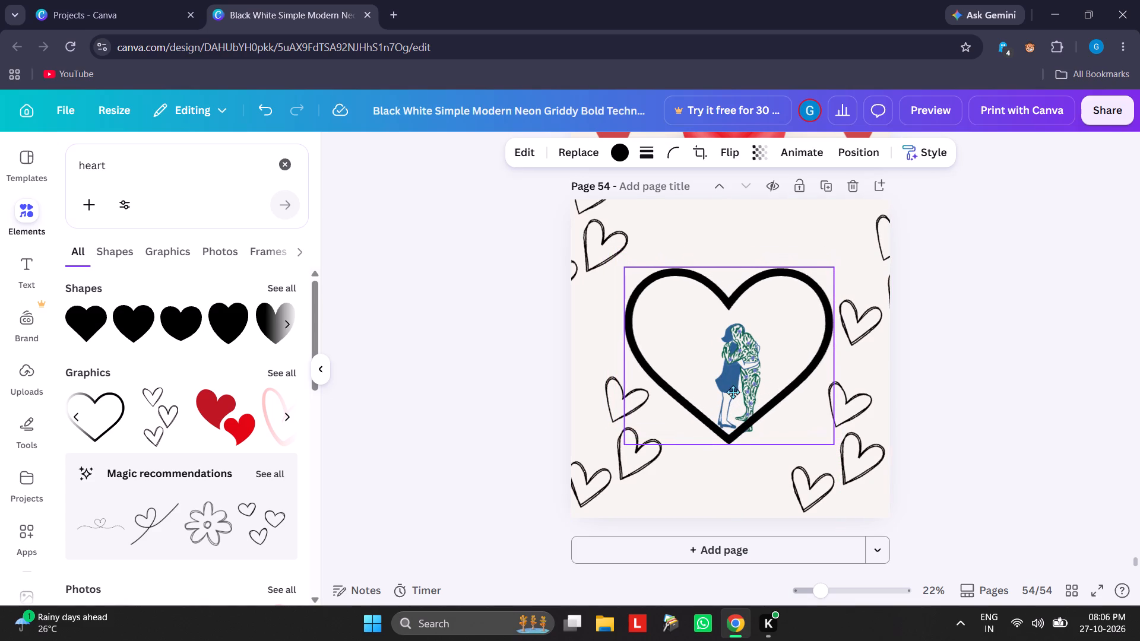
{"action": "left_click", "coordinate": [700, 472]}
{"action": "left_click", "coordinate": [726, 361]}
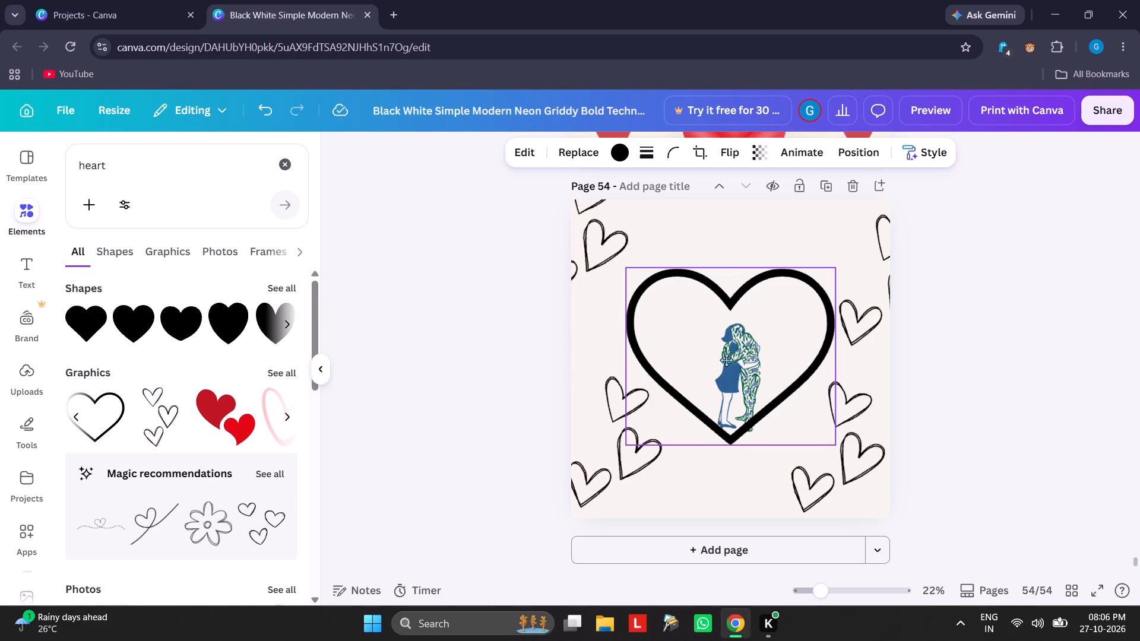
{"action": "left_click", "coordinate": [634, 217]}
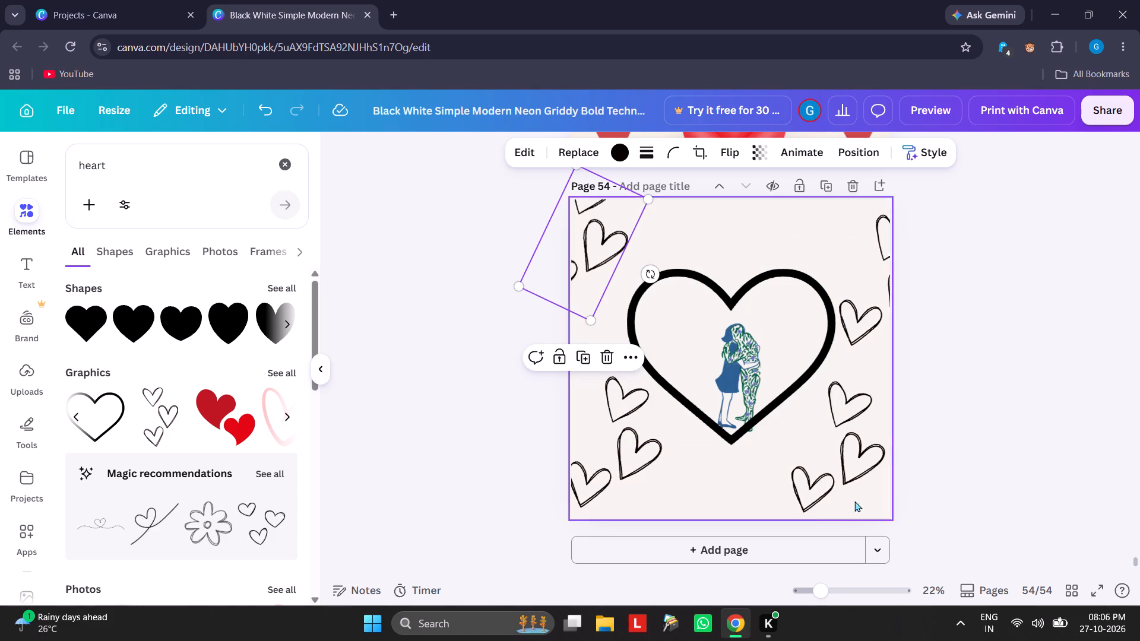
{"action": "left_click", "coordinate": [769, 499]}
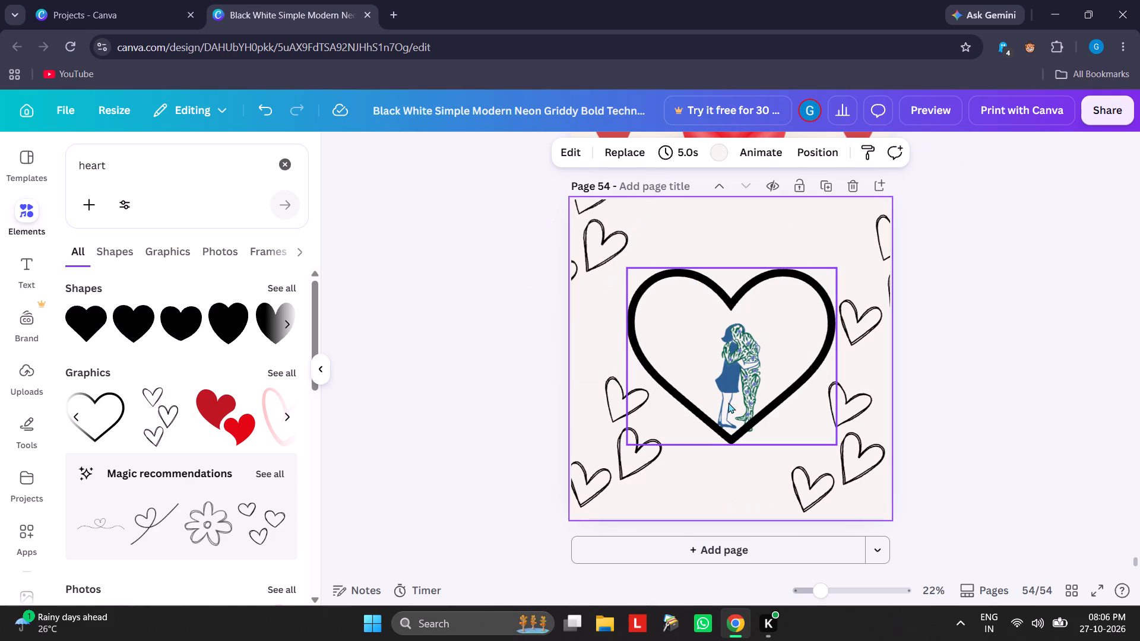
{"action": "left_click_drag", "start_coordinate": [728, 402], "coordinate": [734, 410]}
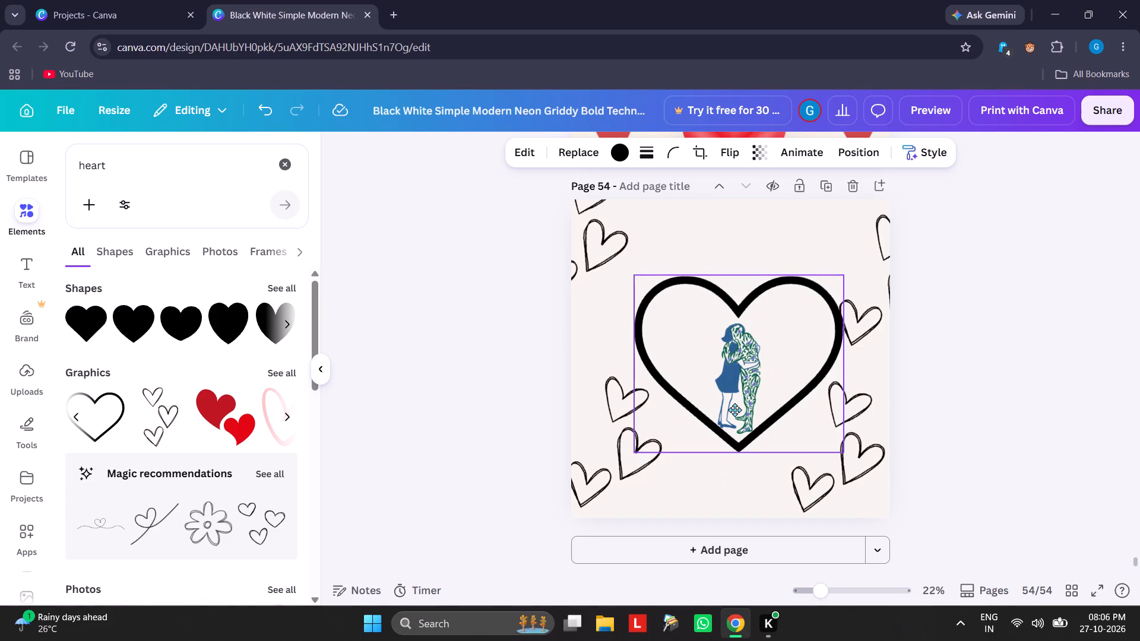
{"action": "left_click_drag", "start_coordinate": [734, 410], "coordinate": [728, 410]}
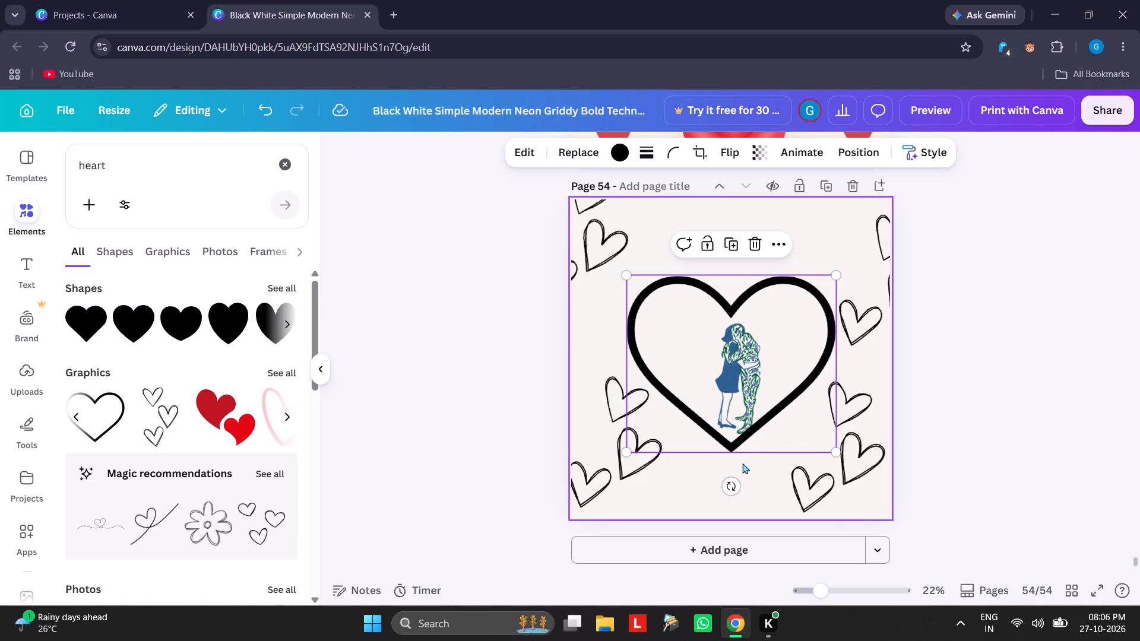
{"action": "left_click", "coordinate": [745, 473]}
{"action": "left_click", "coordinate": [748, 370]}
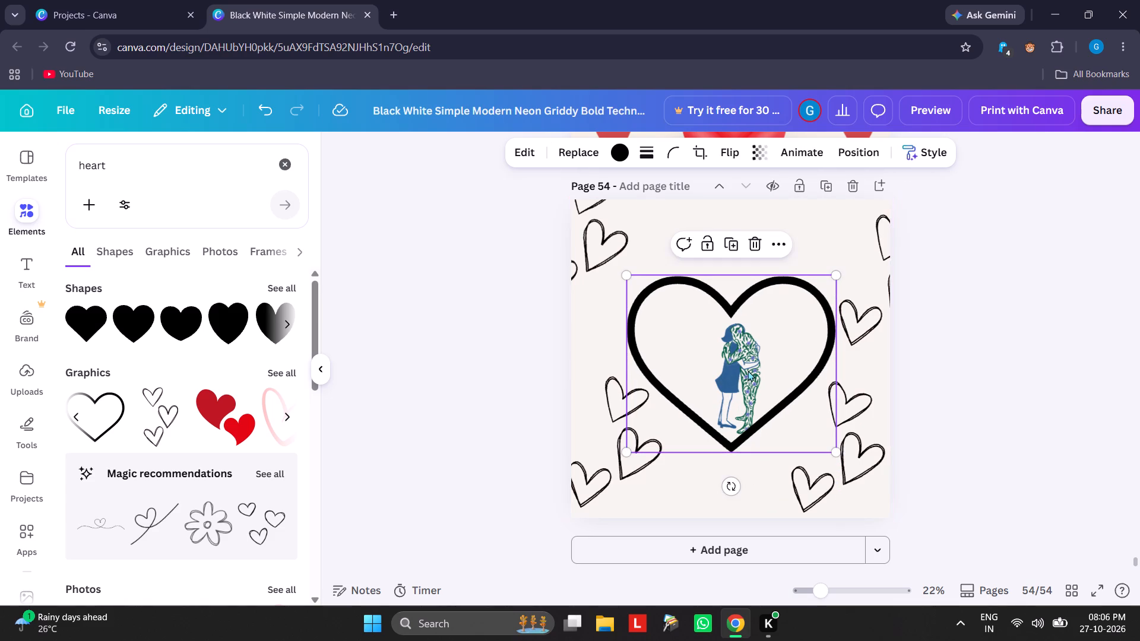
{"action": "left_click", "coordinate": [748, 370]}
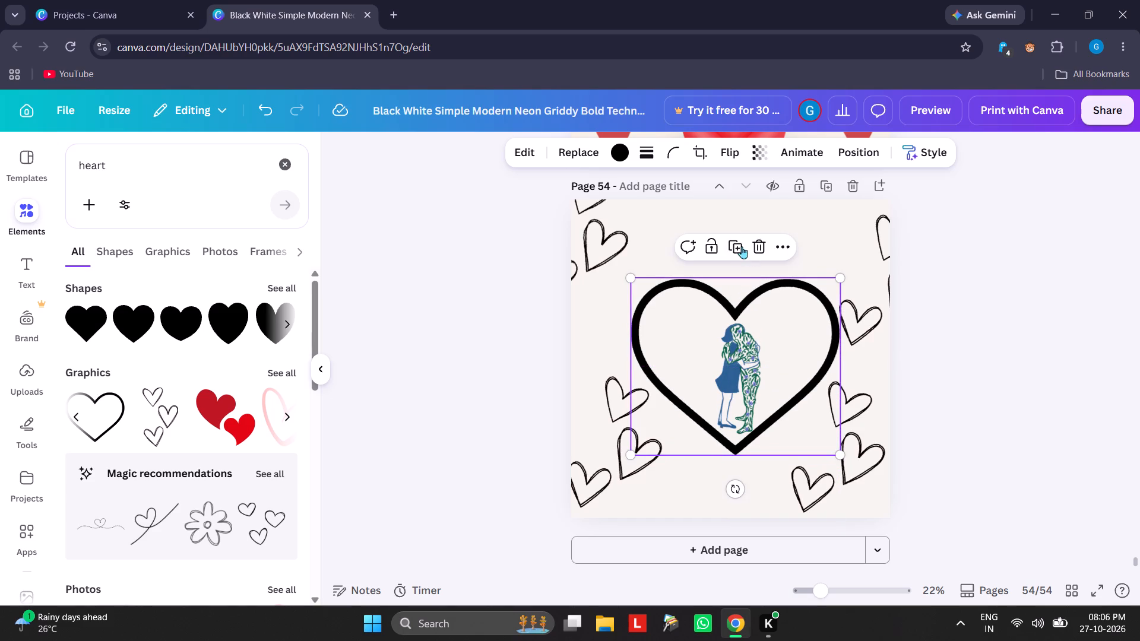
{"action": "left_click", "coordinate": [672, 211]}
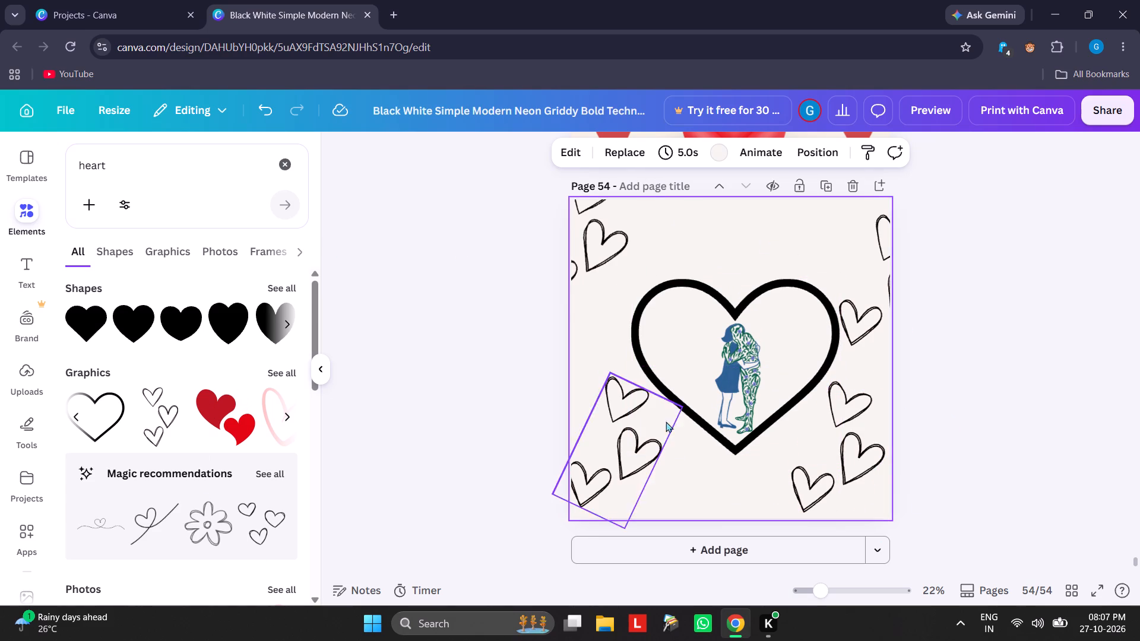
Move the large heart toward the page's upper edge, place the embracing couple inside it and shrink the couple.
{"action": "left_click_drag", "start_coordinate": [729, 383], "coordinate": [729, 307]}
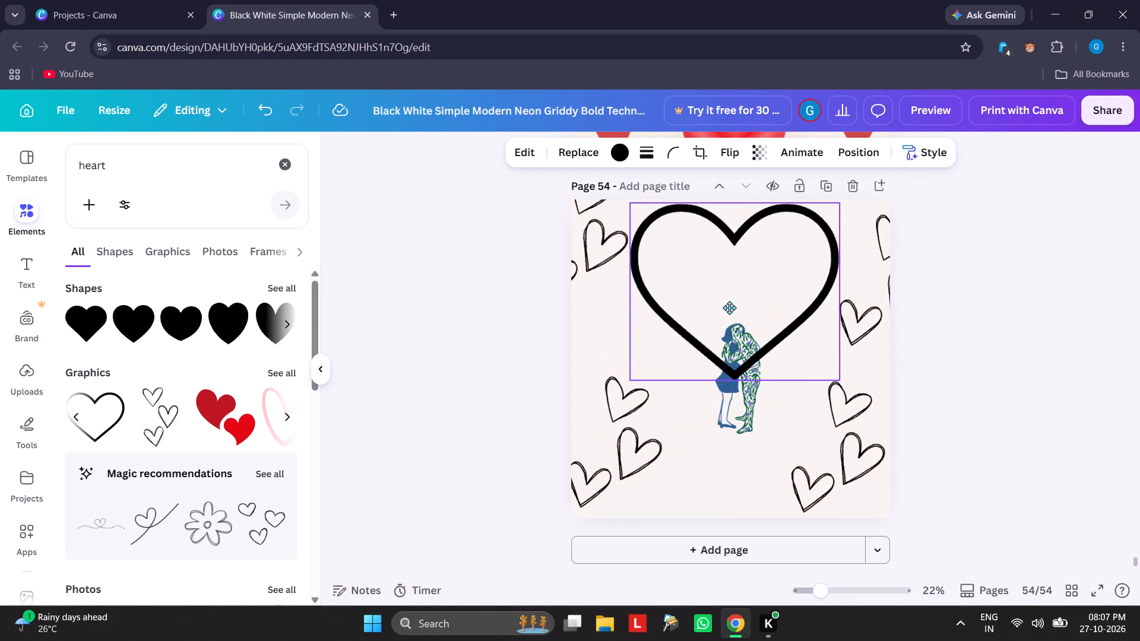
{"action": "left_click_drag", "start_coordinate": [729, 307], "coordinate": [729, 321]}
{"action": "left_click", "coordinate": [712, 467]}
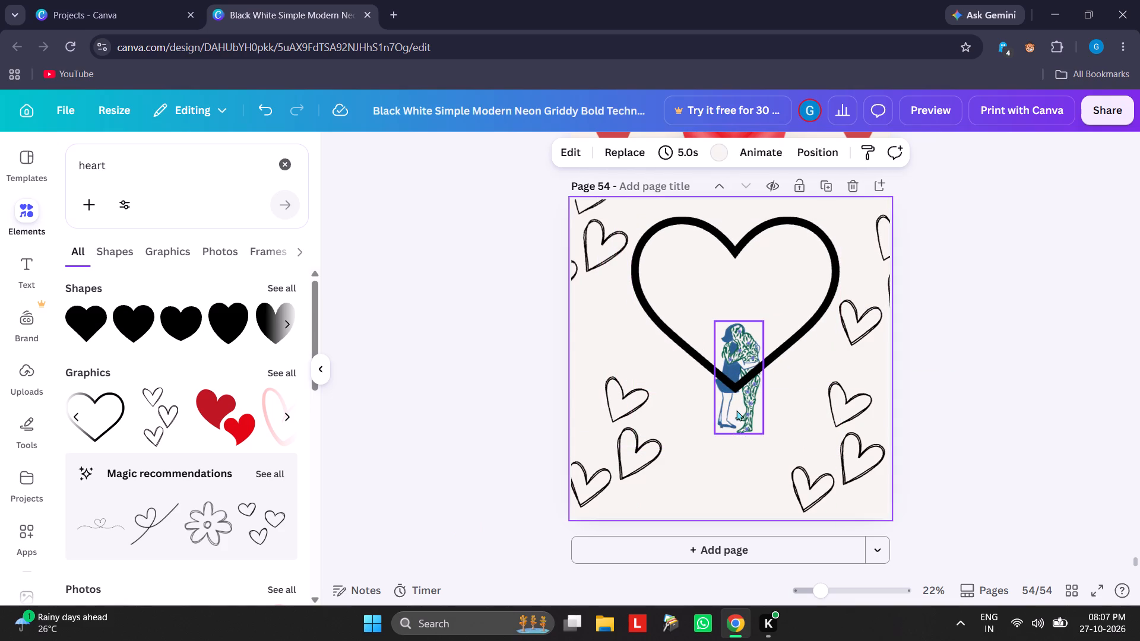
{"action": "left_click_drag", "start_coordinate": [736, 410], "coordinate": [730, 344]}
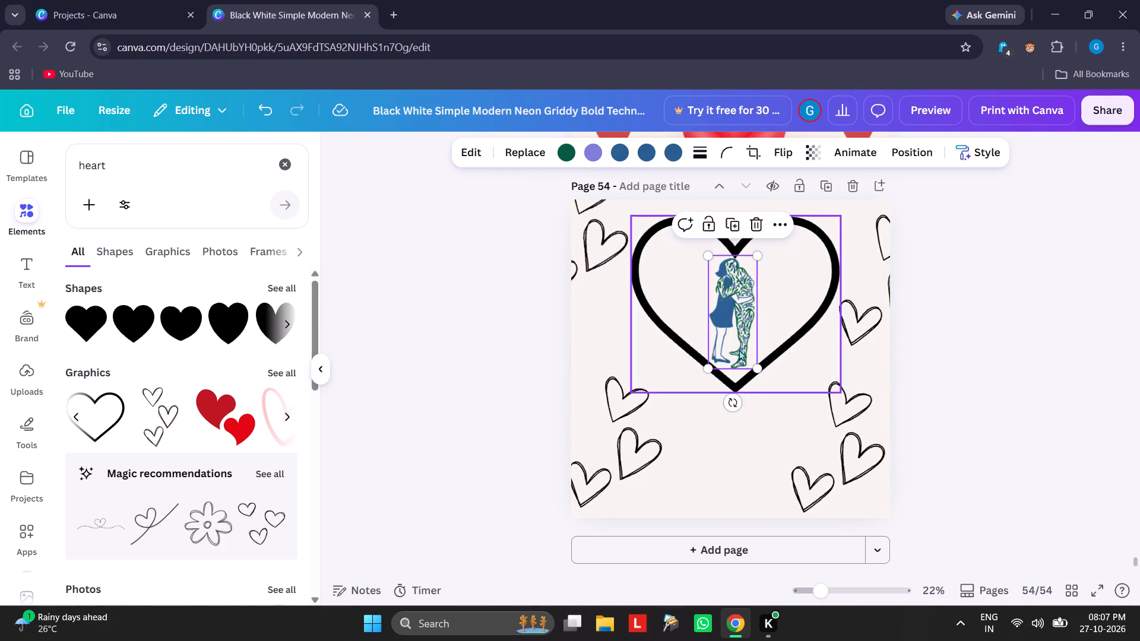
{"action": "left_click_drag", "start_coordinate": [753, 368], "coordinate": [735, 362]}
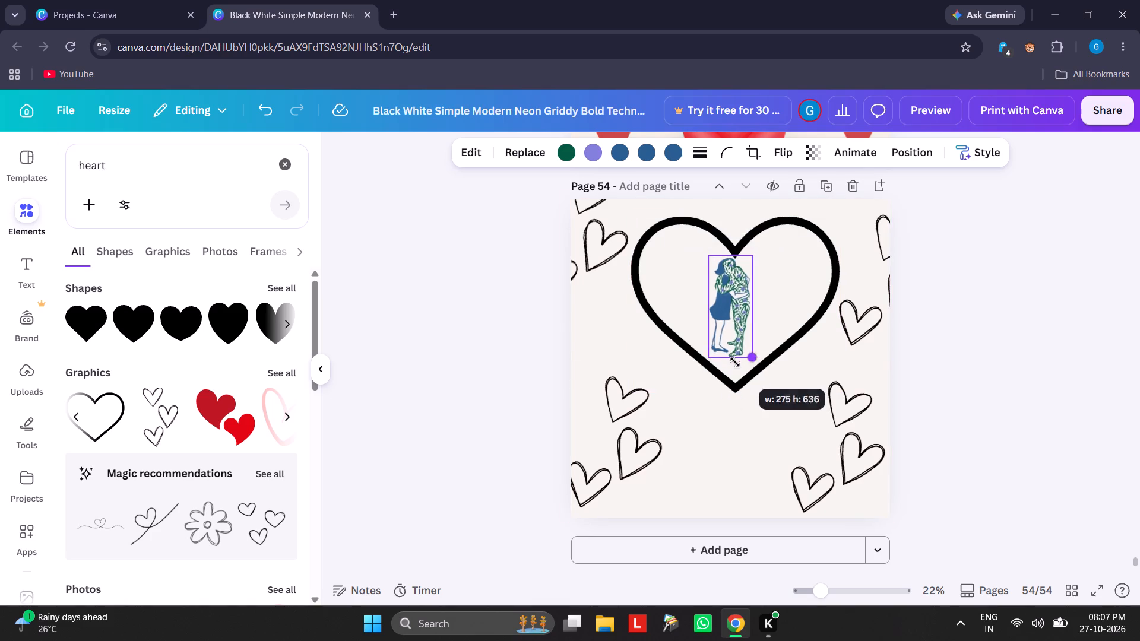
{"action": "left_click_drag", "start_coordinate": [735, 362], "coordinate": [733, 350]}
Move the large heart down to the middle of the page and place the smaller couple centrally inside it.
{"action": "left_click_drag", "start_coordinate": [786, 318], "coordinate": [785, 347]}
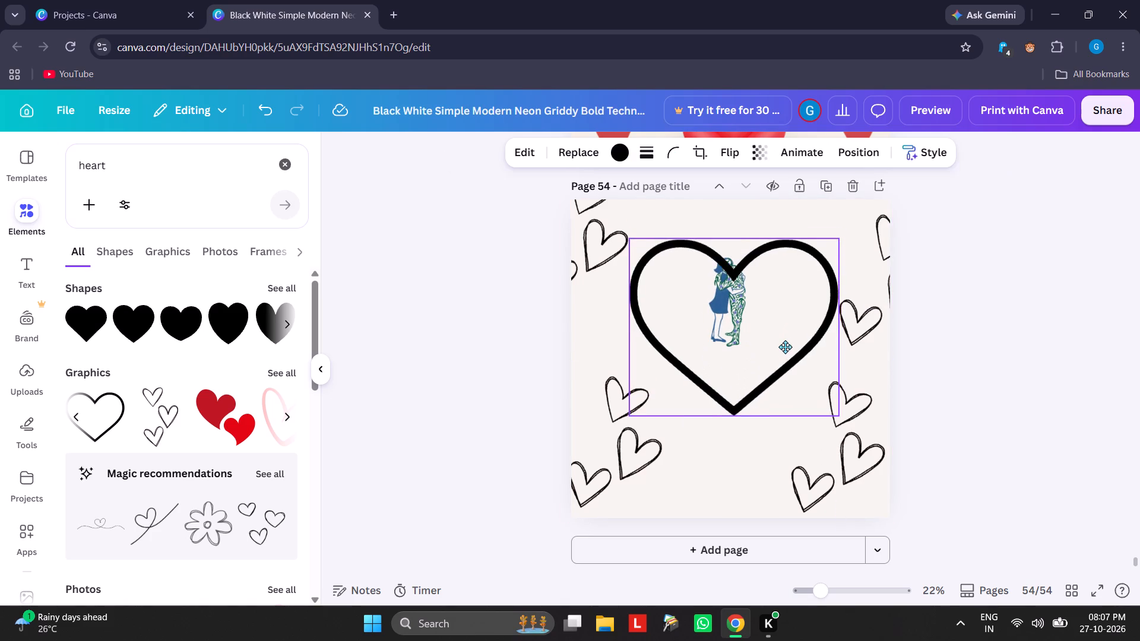
{"action": "left_click_drag", "start_coordinate": [785, 347], "coordinate": [784, 357]}
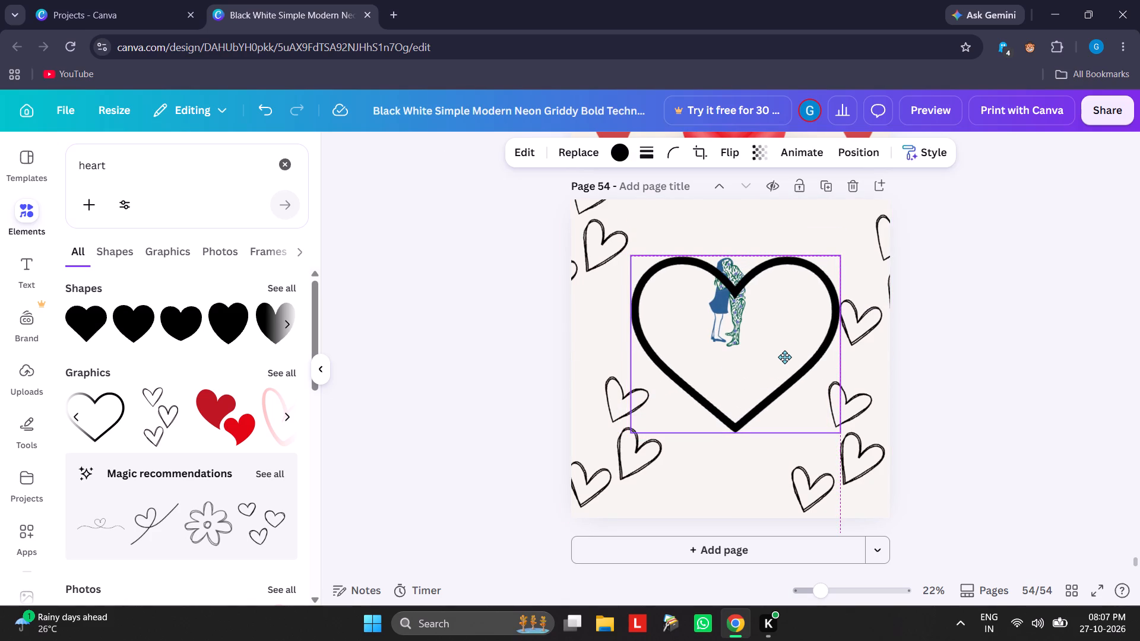
{"action": "left_click_drag", "start_coordinate": [784, 357], "coordinate": [770, 353]}
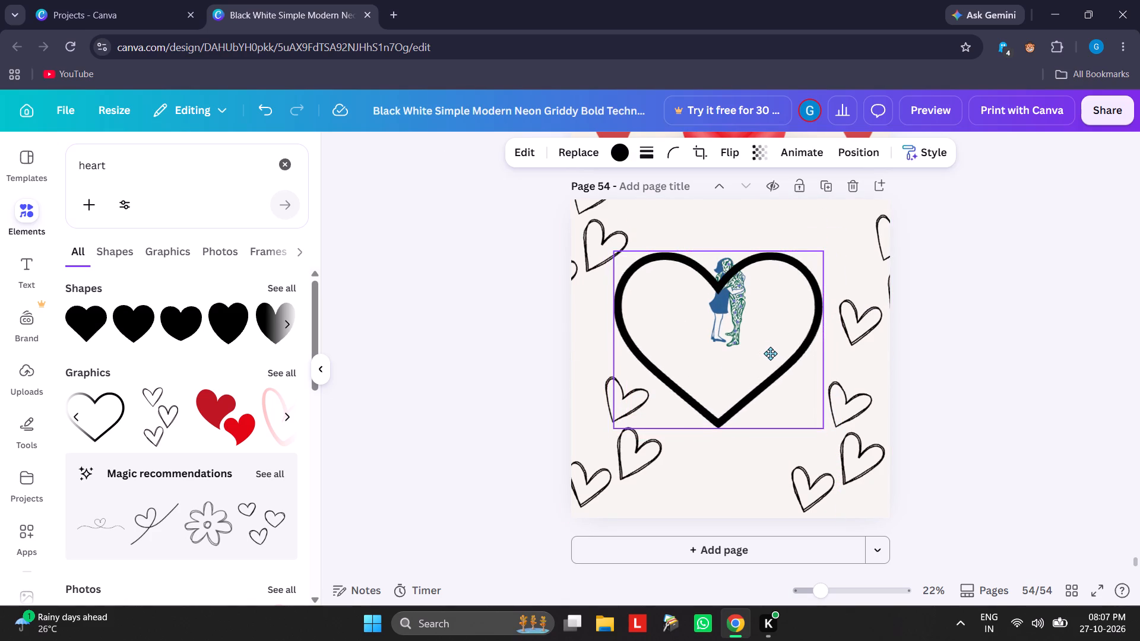
{"action": "left_click_drag", "start_coordinate": [770, 353], "coordinate": [785, 356]}
{"action": "left_click", "coordinate": [699, 476]}
{"action": "left_click", "coordinate": [716, 315]}
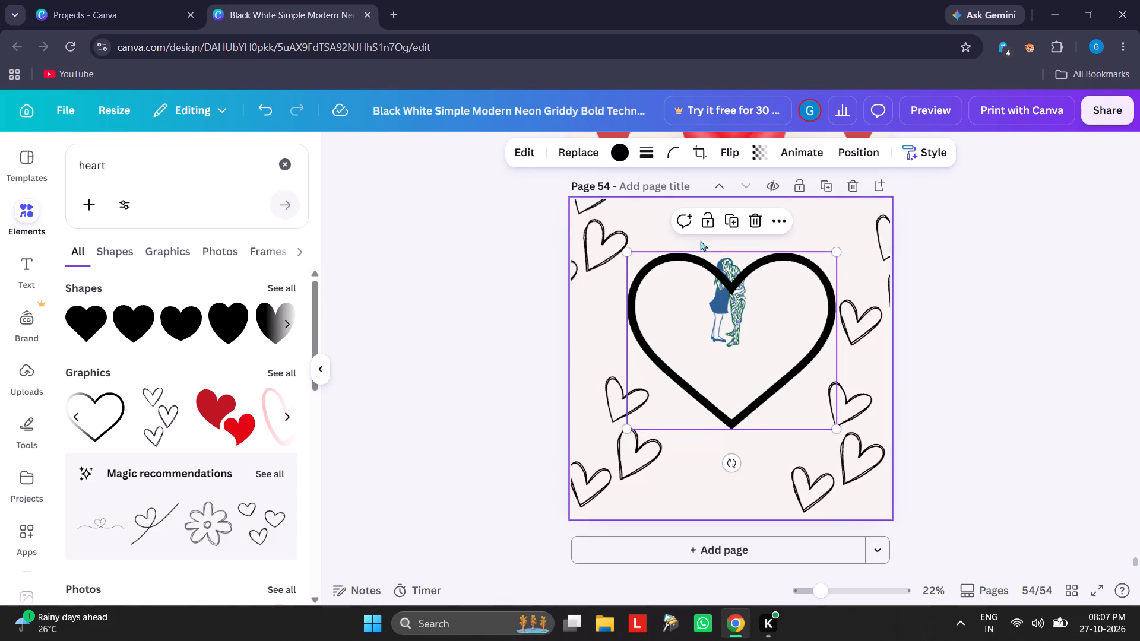
{"action": "left_click", "coordinate": [642, 214]}
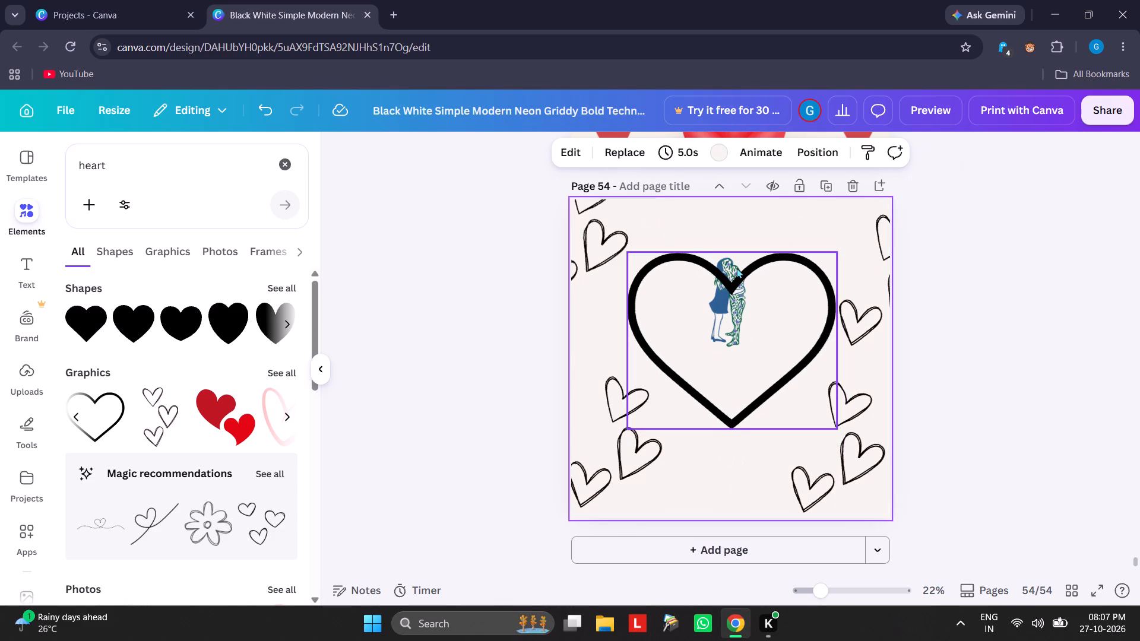
{"action": "left_click_drag", "start_coordinate": [736, 268], "coordinate": [723, 277]}
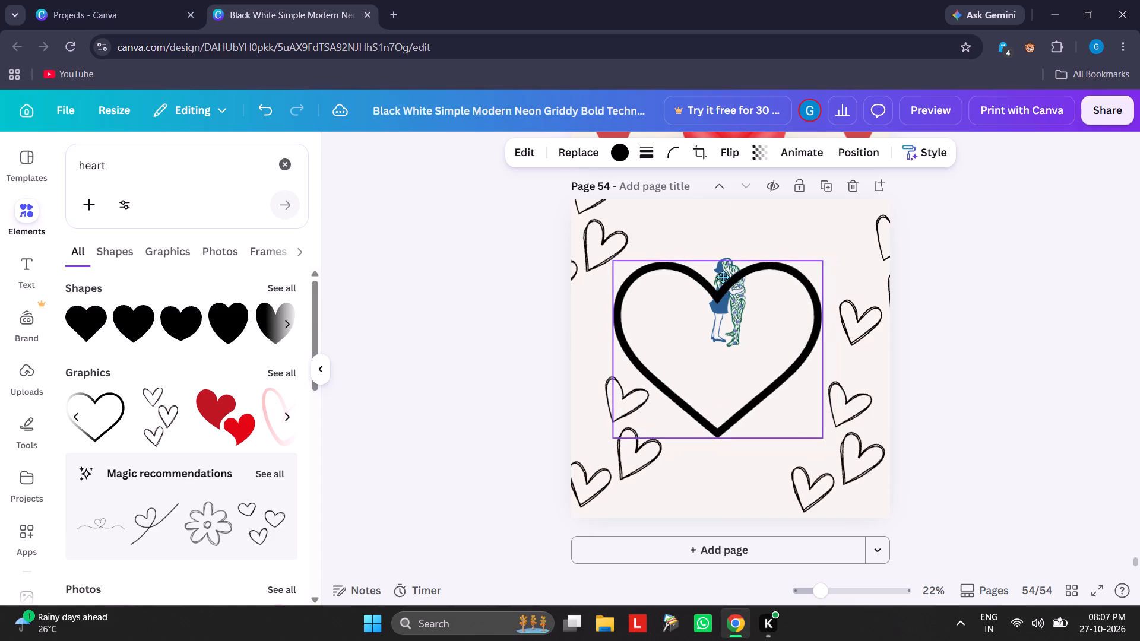
{"action": "left_click_drag", "start_coordinate": [723, 277], "coordinate": [734, 277]}
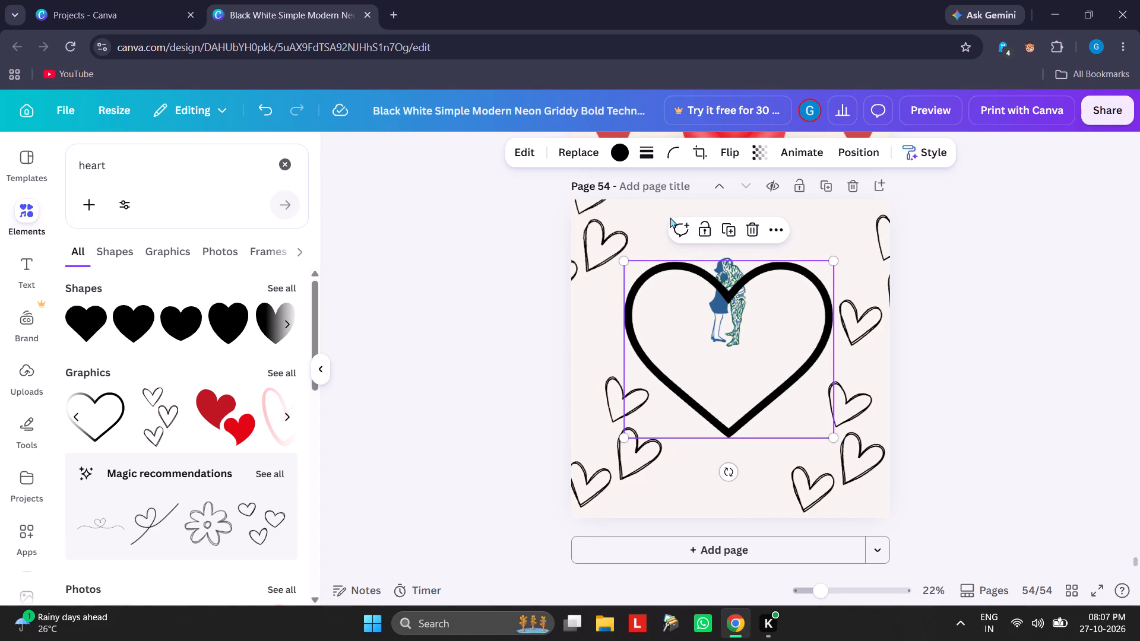
{"action": "left_click", "coordinate": [638, 213]}
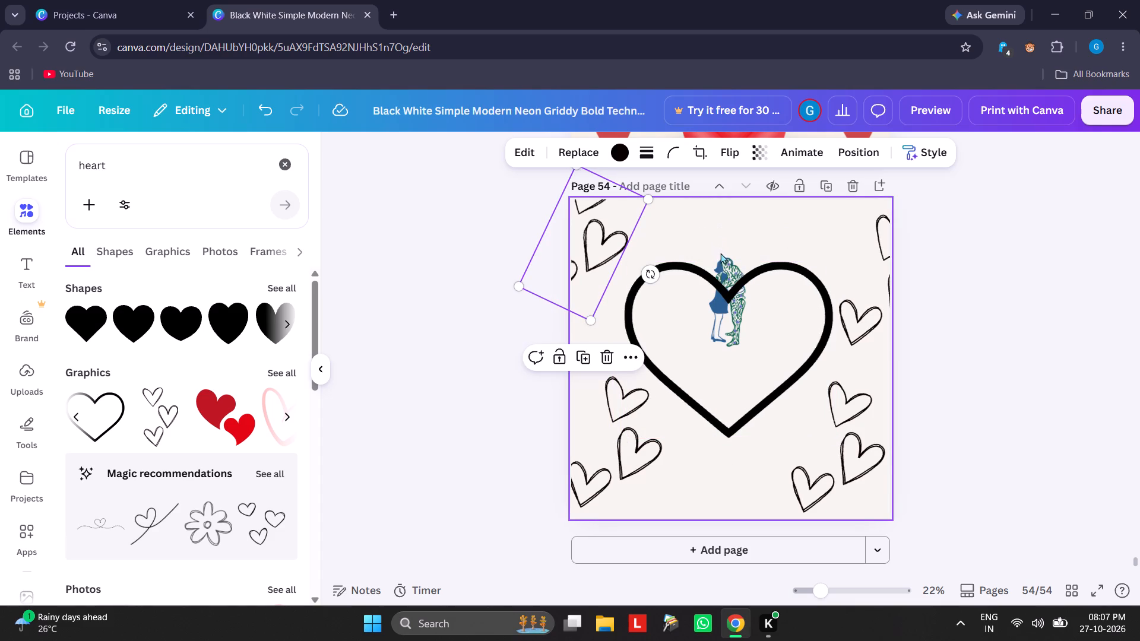
{"action": "left_click_drag", "start_coordinate": [724, 257], "coordinate": [726, 305]}
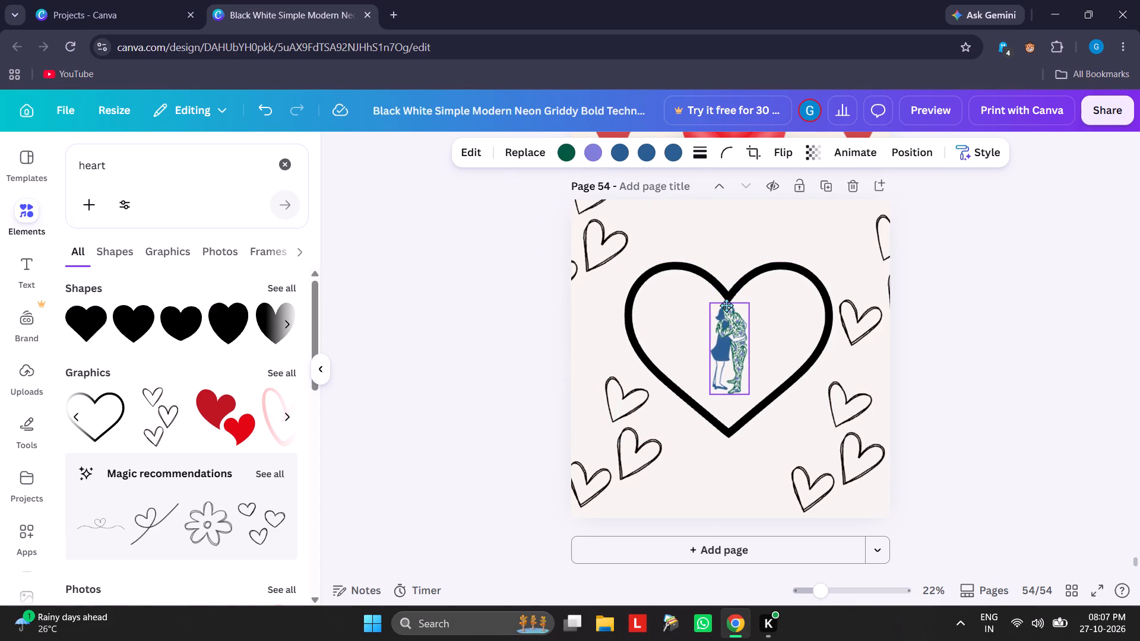
{"action": "left_click_drag", "start_coordinate": [726, 305], "coordinate": [726, 315]}
{"action": "left_click", "coordinate": [515, 259]}
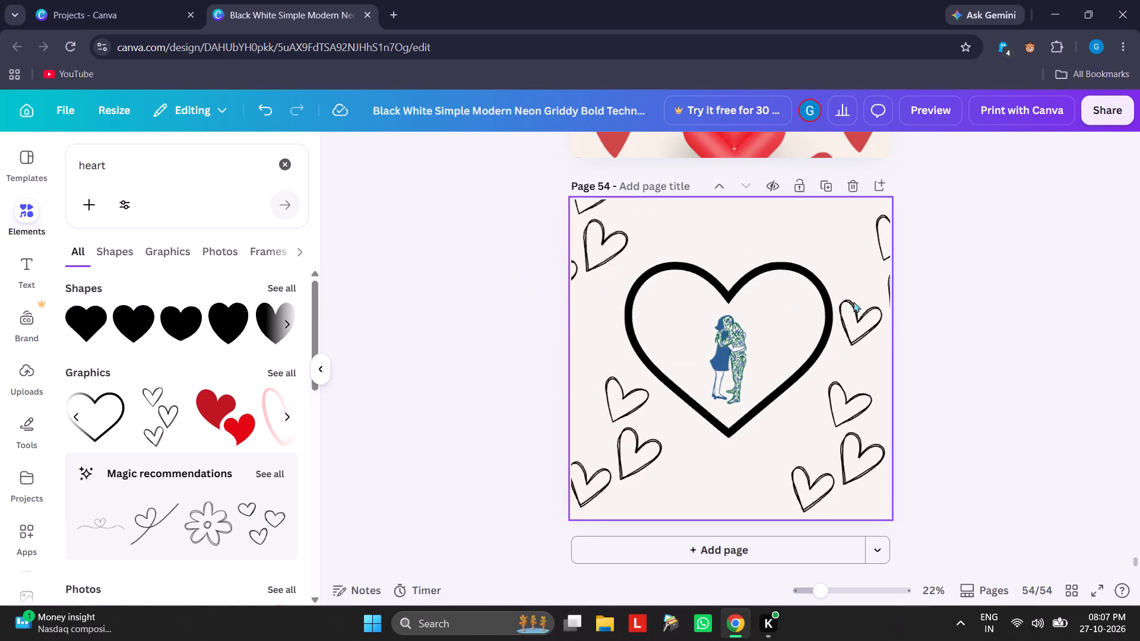
Reposition the four three-heart clusters around the large heart, shifting the upper-right one up toward its corner and the upper-left one inward.
{"action": "left_click", "coordinate": [636, 415]}
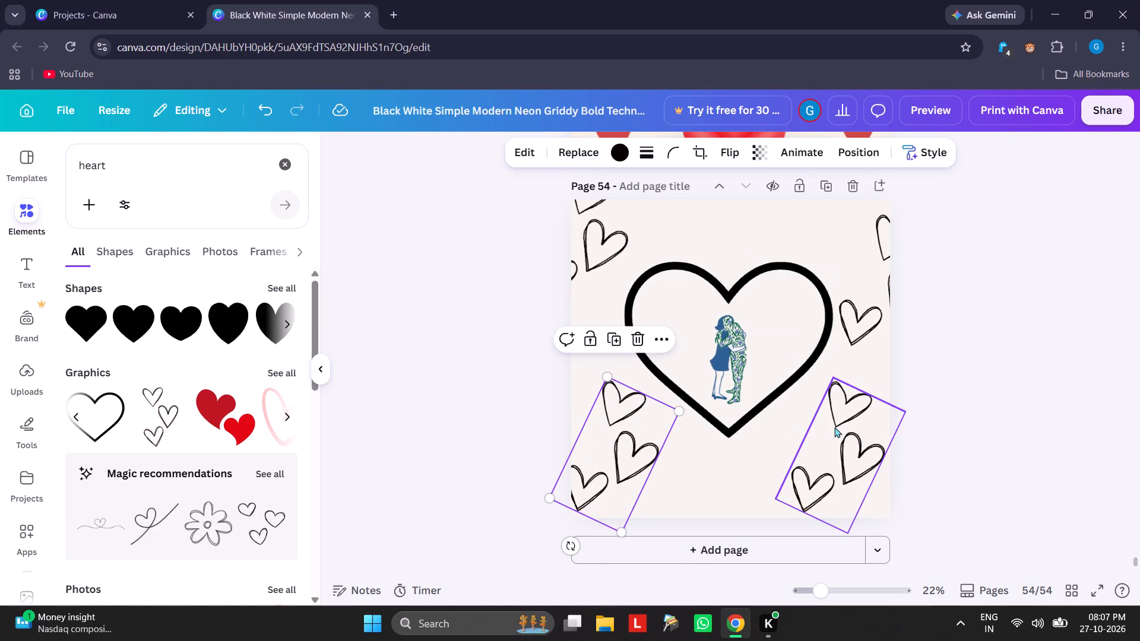
{"action": "left_click_drag", "start_coordinate": [834, 427], "coordinate": [843, 428]}
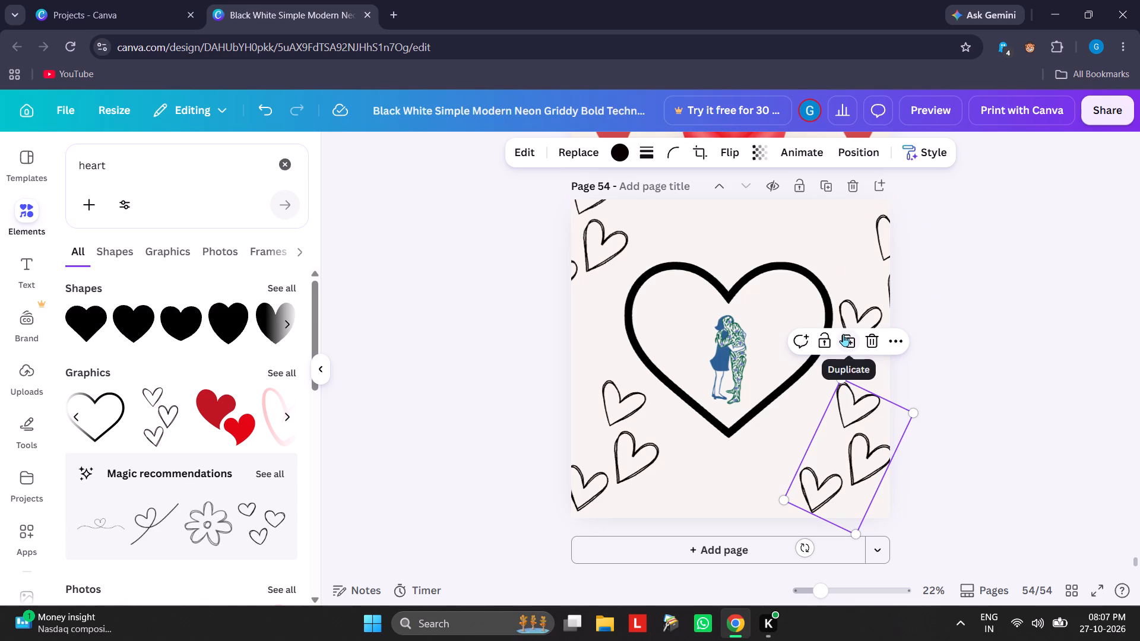
{"action": "left_click_drag", "start_coordinate": [855, 313], "coordinate": [840, 263]}
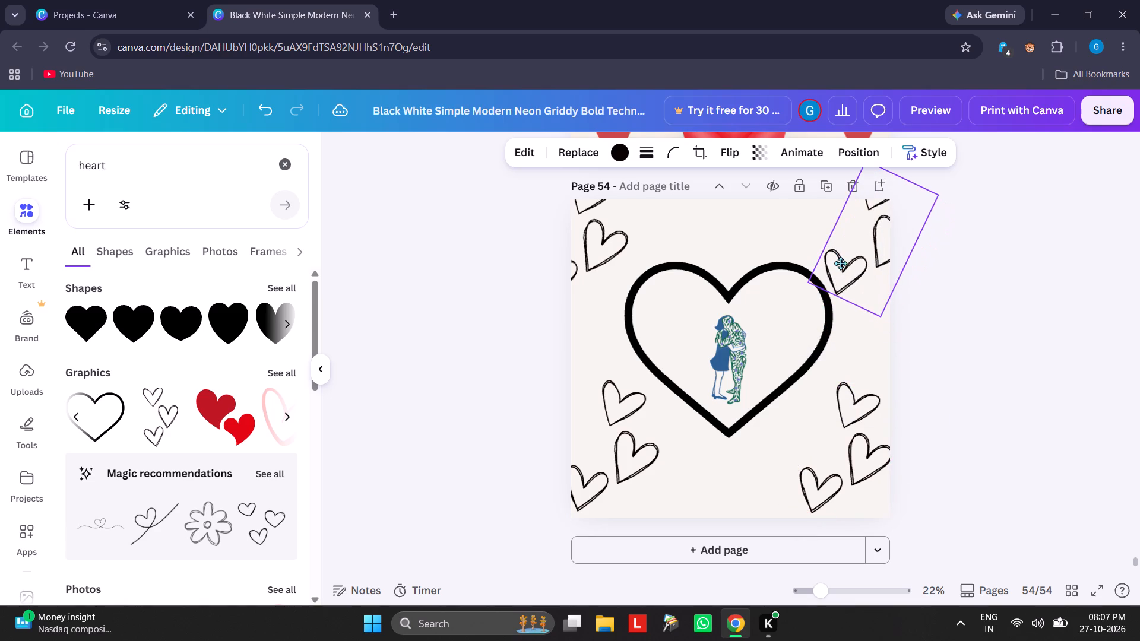
{"action": "left_click_drag", "start_coordinate": [840, 263], "coordinate": [831, 253]}
{"action": "left_click_drag", "start_coordinate": [606, 244], "coordinate": [626, 254]}
{"action": "left_click", "coordinate": [947, 349]}
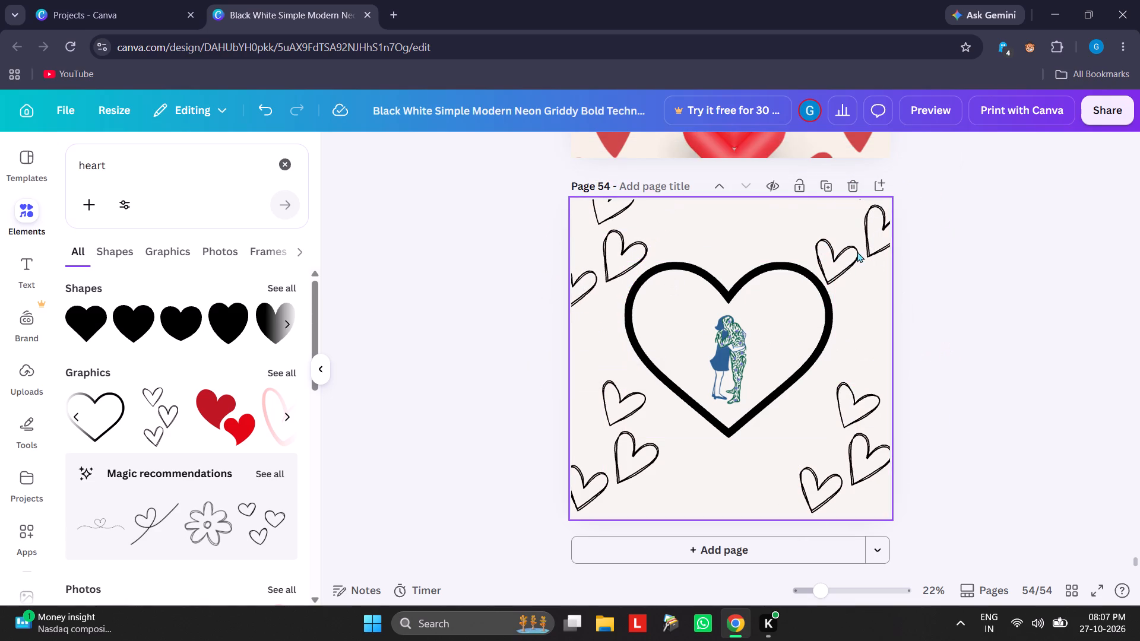
{"action": "left_click_drag", "start_coordinate": [857, 252], "coordinate": [872, 253]}
{"action": "left_click", "coordinate": [946, 300]}
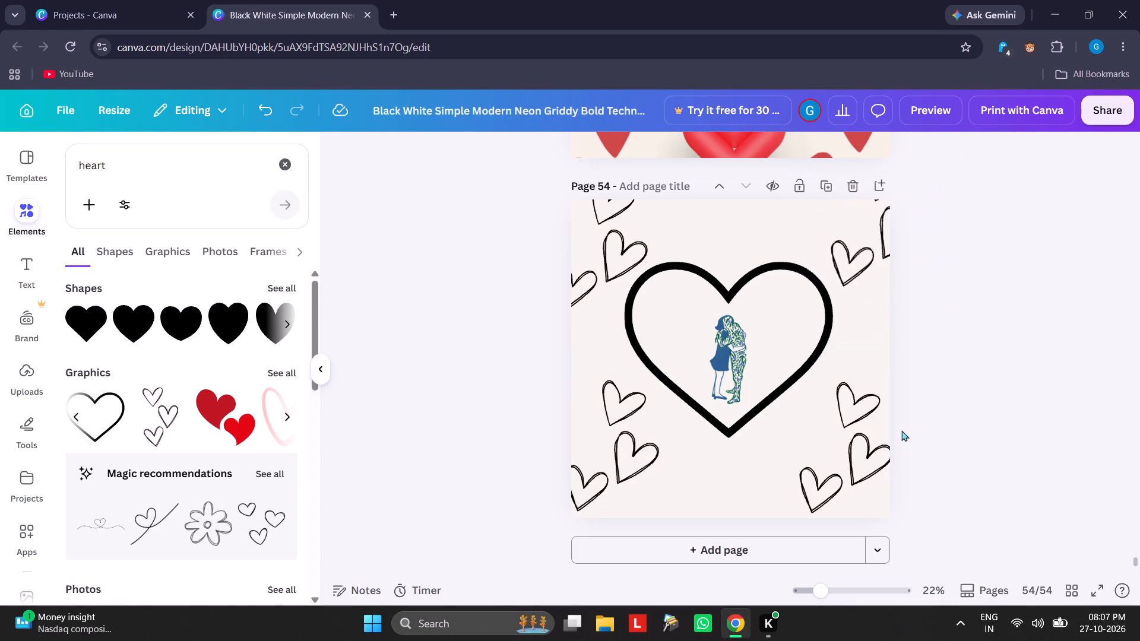
Delete the lower-left three-heart cluster and replace it with a duplicate of the lower-right cluster placed in that corner.
{"action": "left_click", "coordinate": [630, 442]}
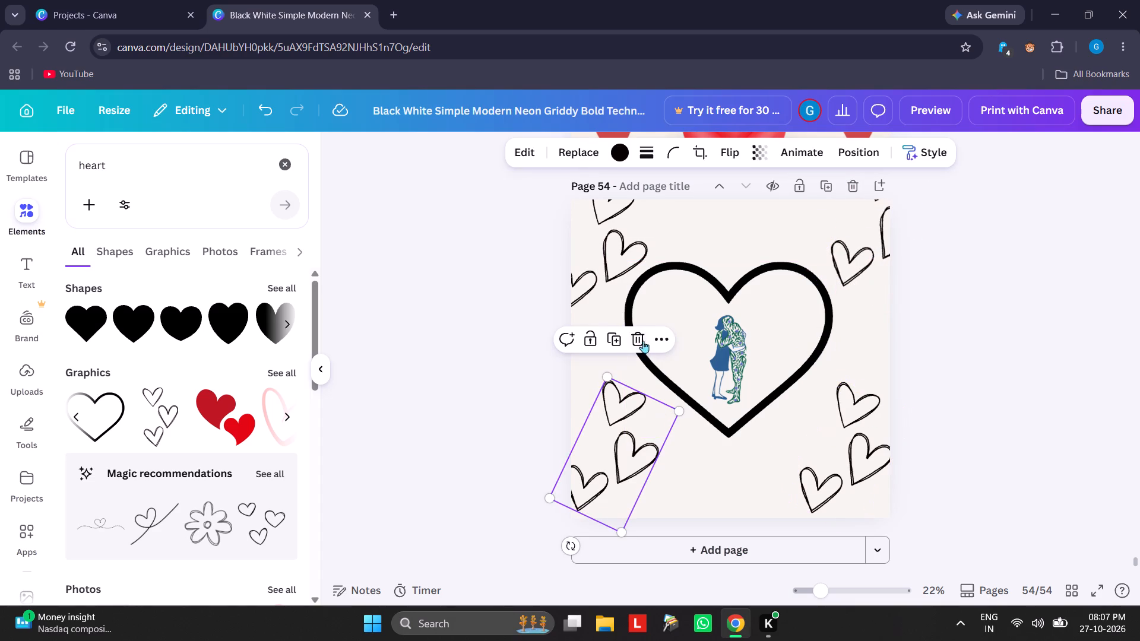
{"action": "left_click", "coordinate": [643, 341]}
{"action": "left_click", "coordinate": [827, 471]}
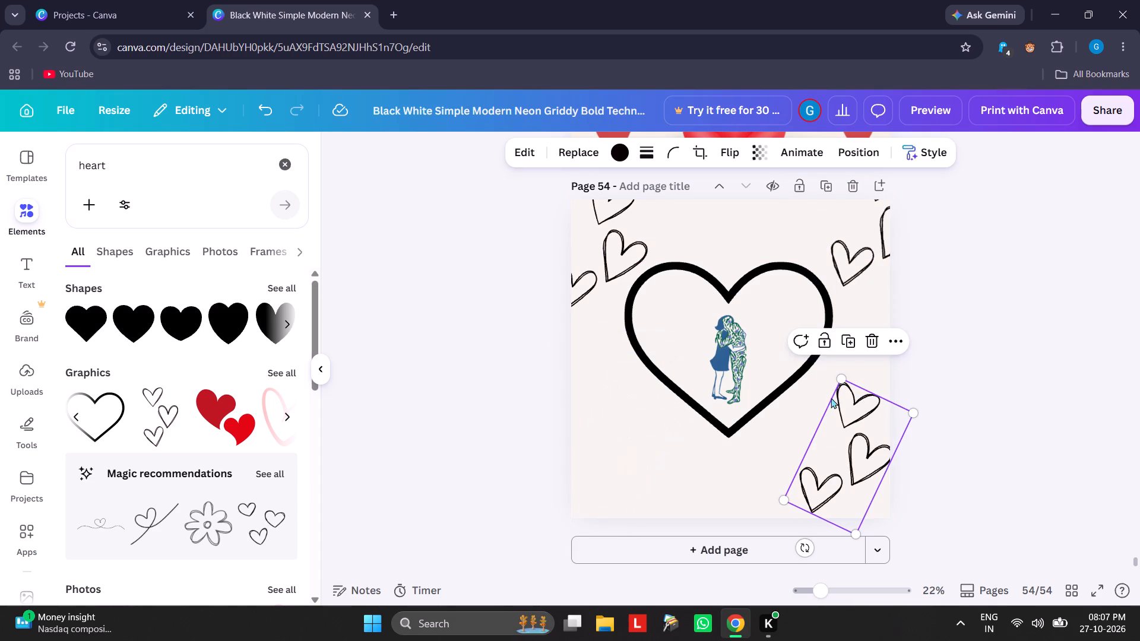
{"action": "left_click", "coordinate": [844, 350]}
{"action": "left_click_drag", "start_coordinate": [870, 452], "coordinate": [631, 470]}
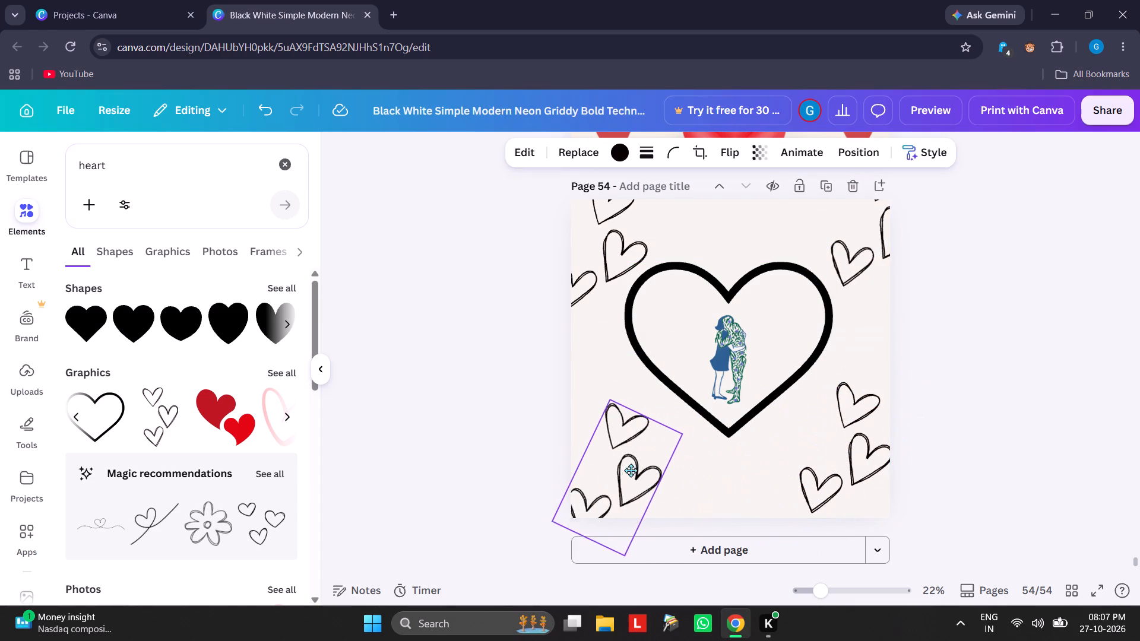
{"action": "left_click_drag", "start_coordinate": [631, 470], "coordinate": [629, 456]}
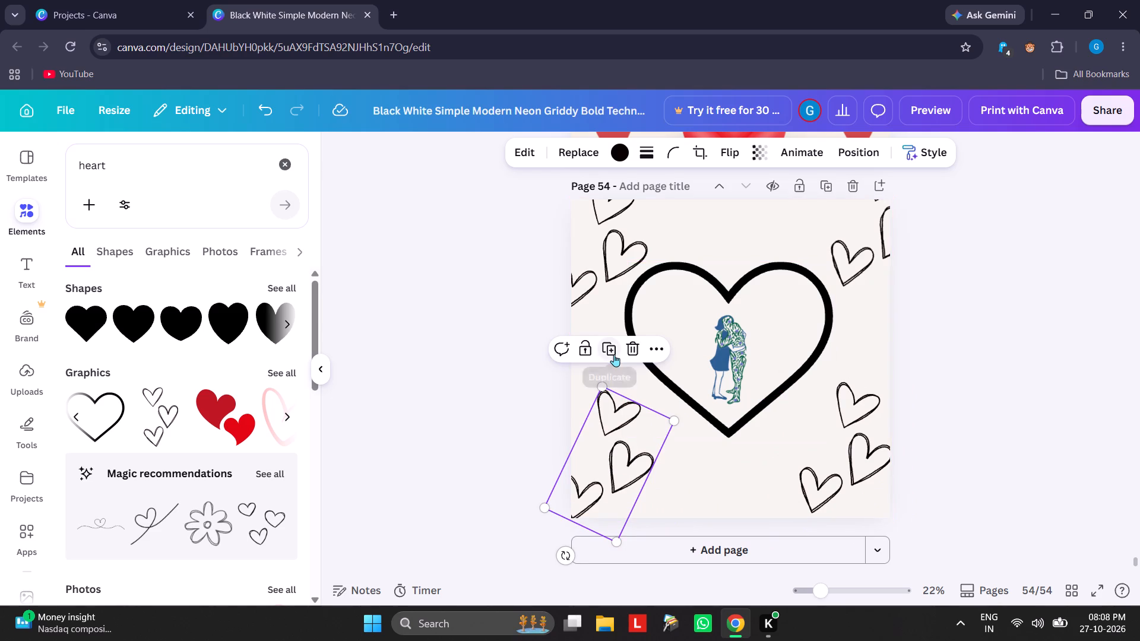
Duplicate the lower-left three-heart cluster twice and place the copies side by side along the page's bottom edge, beneath the large heart's point.
{"action": "left_click", "coordinate": [614, 354]}
{"action": "left_click_drag", "start_coordinate": [633, 448], "coordinate": [710, 478]}
{"action": "left_click", "coordinate": [686, 387]}
{"action": "left_click_drag", "start_coordinate": [779, 518], "coordinate": [779, 518]}
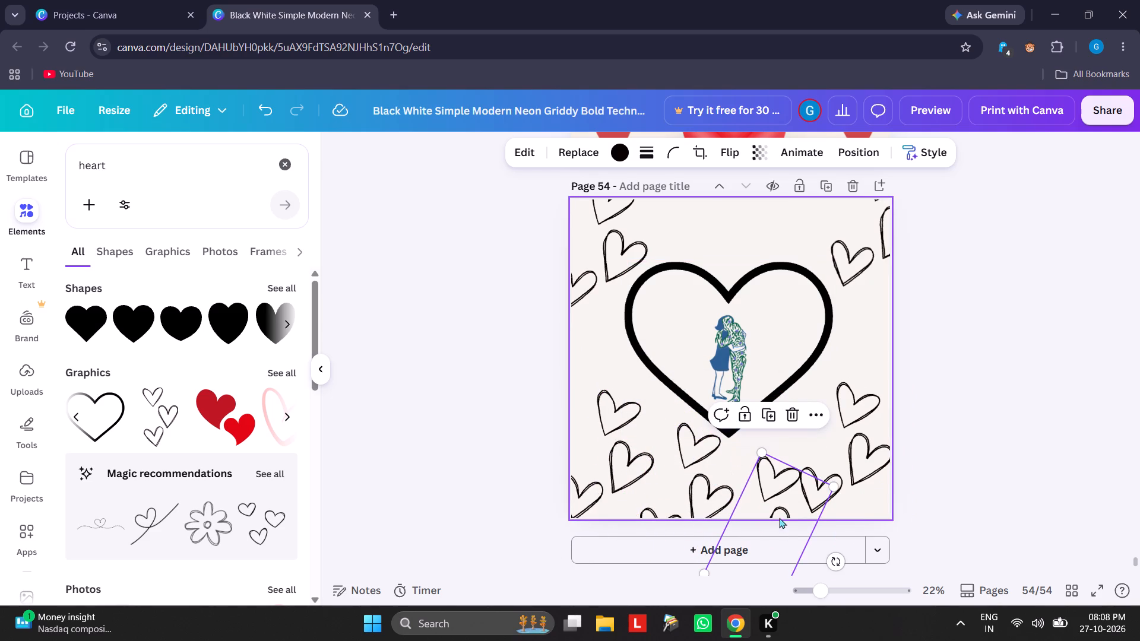
{"action": "left_click_drag", "start_coordinate": [779, 518], "coordinate": [771, 487]}
Duplicate a bottom three-heart cluster and place the copy at the page's left edge, beside the large heart and partly off the page.
{"action": "left_click", "coordinate": [761, 383]}
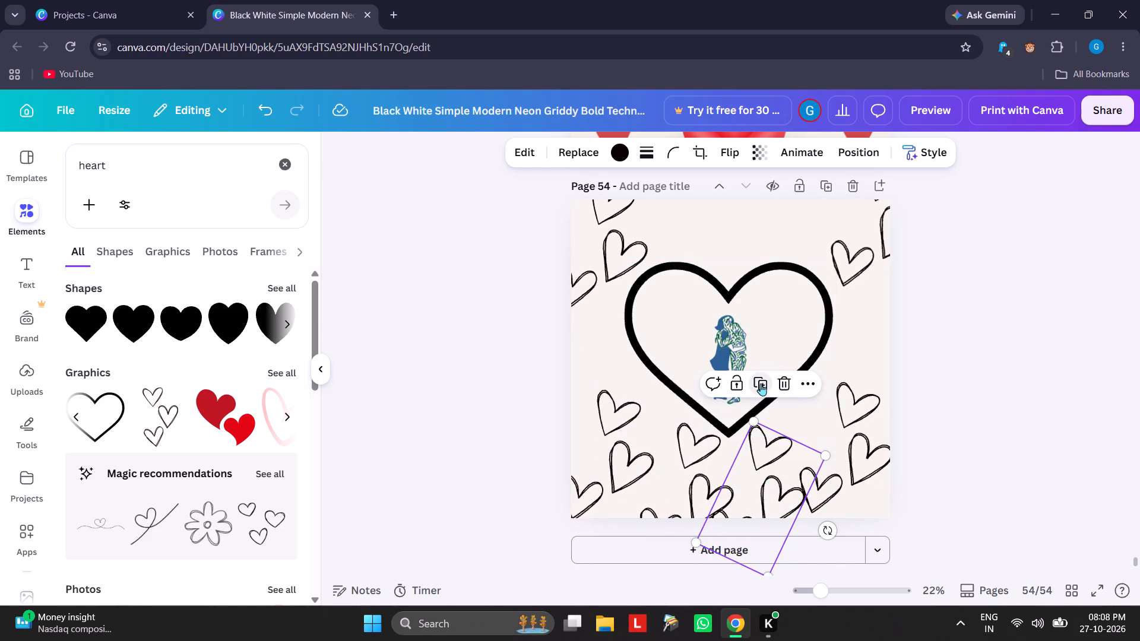
{"action": "left_click_drag", "start_coordinate": [844, 500], "coordinate": [583, 370]}
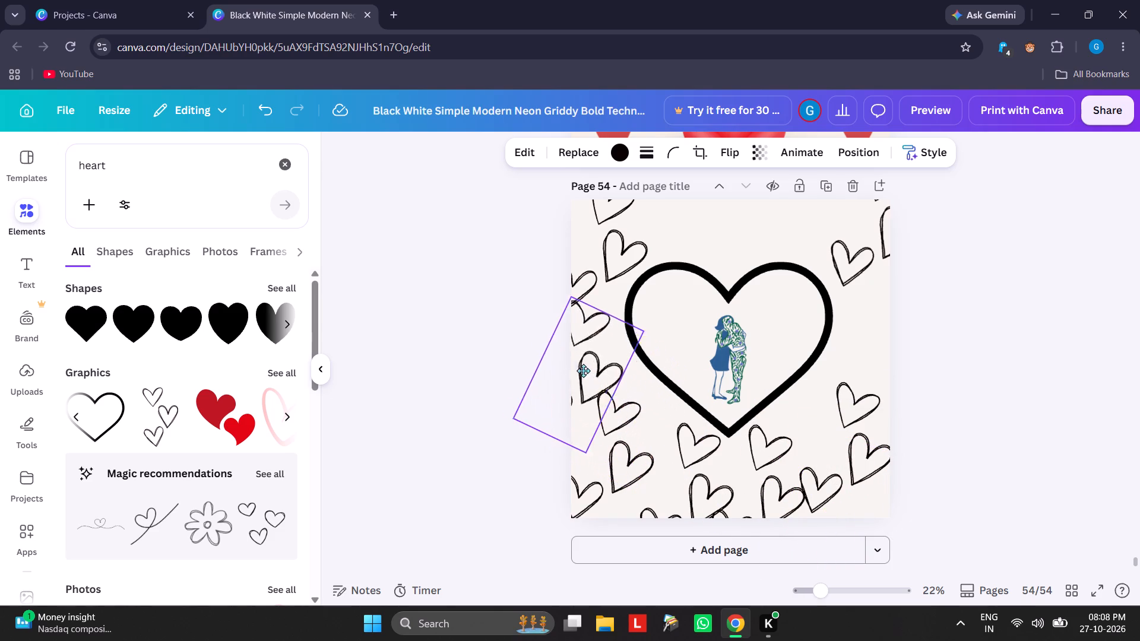
{"action": "left_click_drag", "start_coordinate": [583, 370], "coordinate": [579, 365]}
Duplicate the left-edge three-heart cluster twice and place the copies along the page's top edge, one above each lobe of the large heart.
{"action": "left_click", "coordinate": [572, 250]}
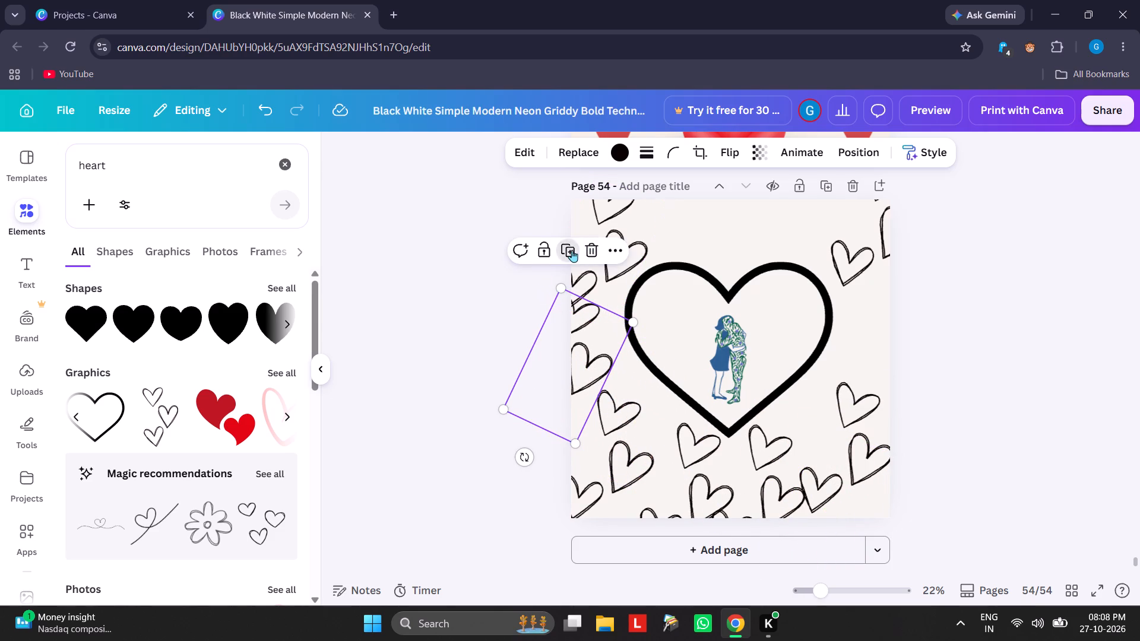
{"action": "left_click_drag", "start_coordinate": [577, 375], "coordinate": [714, 210]}
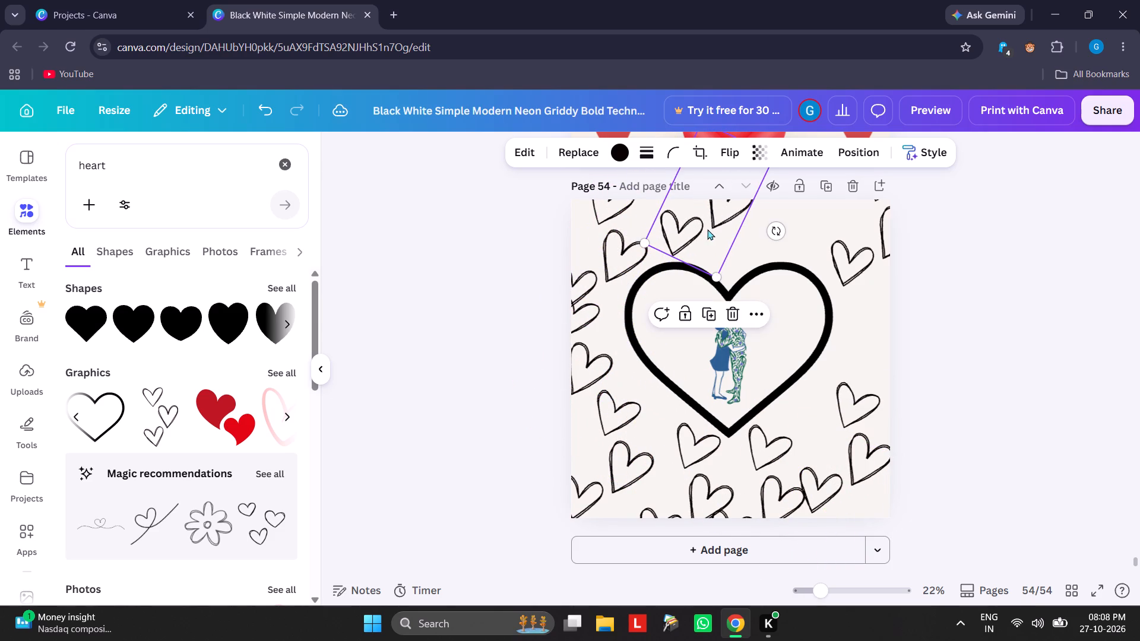
{"action": "left_click", "coordinate": [714, 312]}
{"action": "left_click_drag", "start_coordinate": [708, 215], "coordinate": [797, 212]}
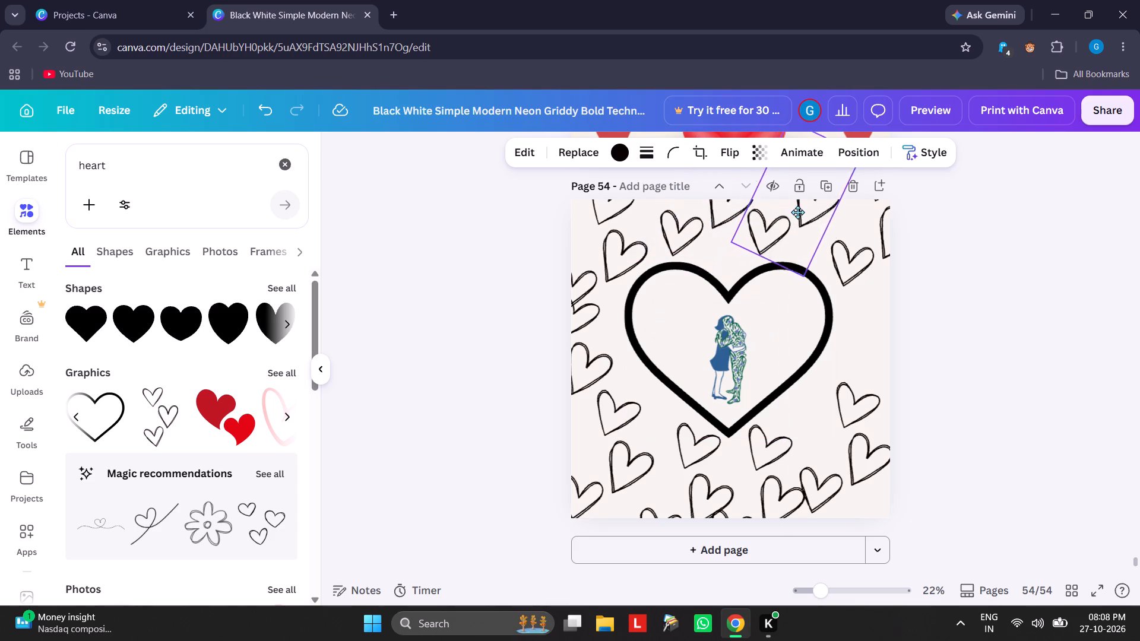
{"action": "left_click_drag", "start_coordinate": [797, 212], "coordinate": [806, 214]}
{"action": "left_click", "coordinate": [907, 310]}
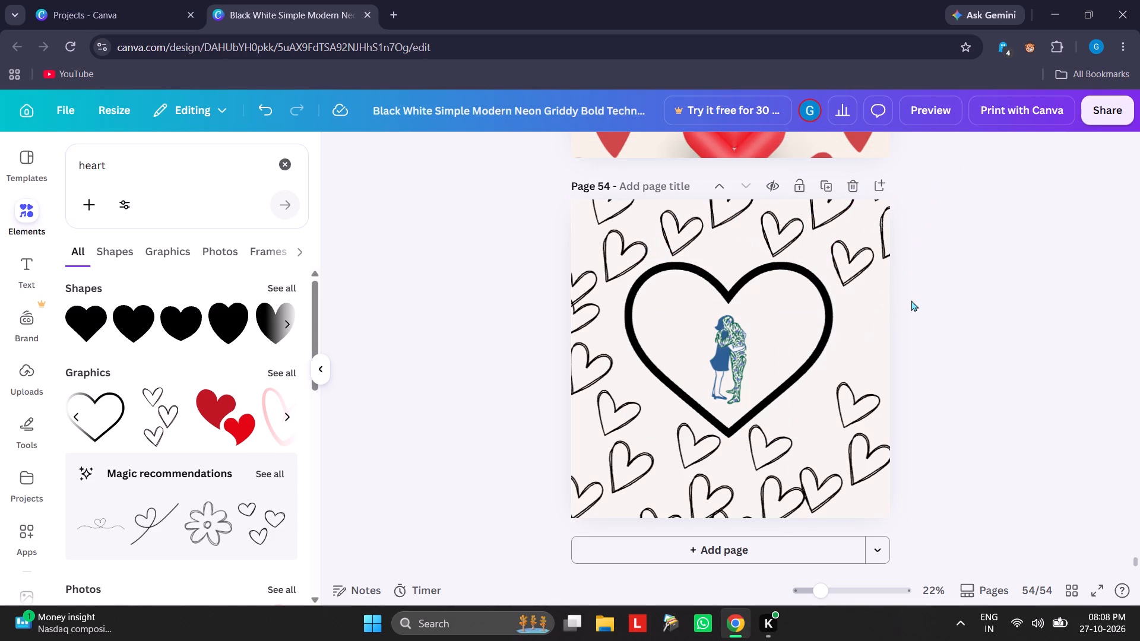
Shift the upper-left three-heart cluster slightly up and place two duplicates of it along the page's right edge, beside the large heart.
{"action": "left_click_drag", "start_coordinate": [599, 286], "coordinate": [602, 270]}
{"action": "left_click", "coordinate": [603, 353]}
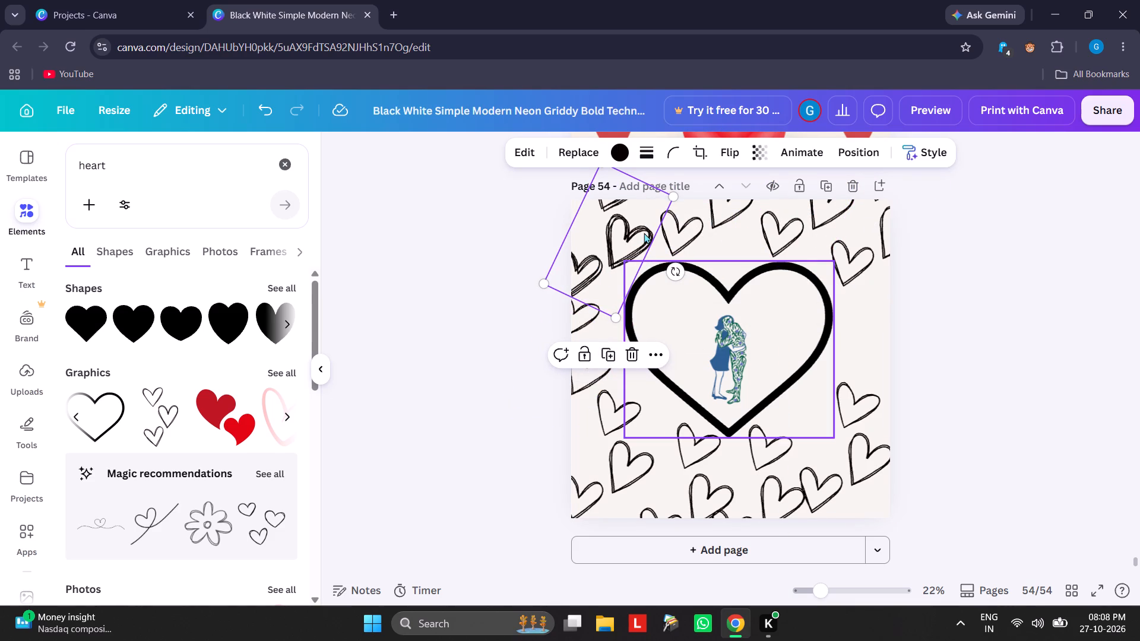
{"action": "left_click_drag", "start_coordinate": [644, 233], "coordinate": [931, 313]}
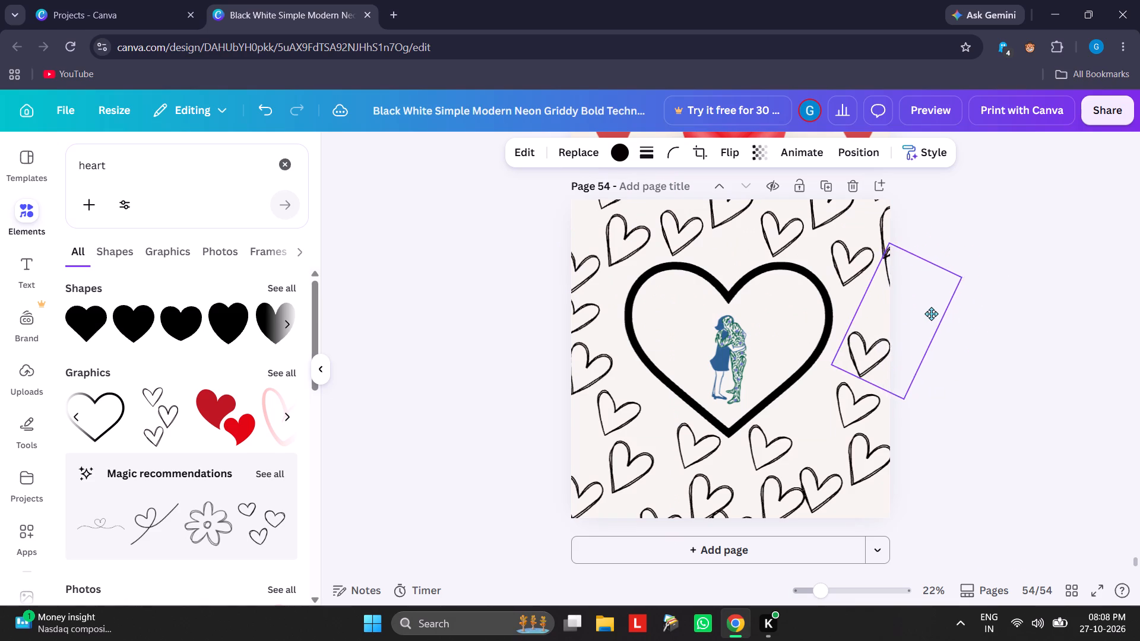
{"action": "left_click_drag", "start_coordinate": [931, 313], "coordinate": [921, 329]}
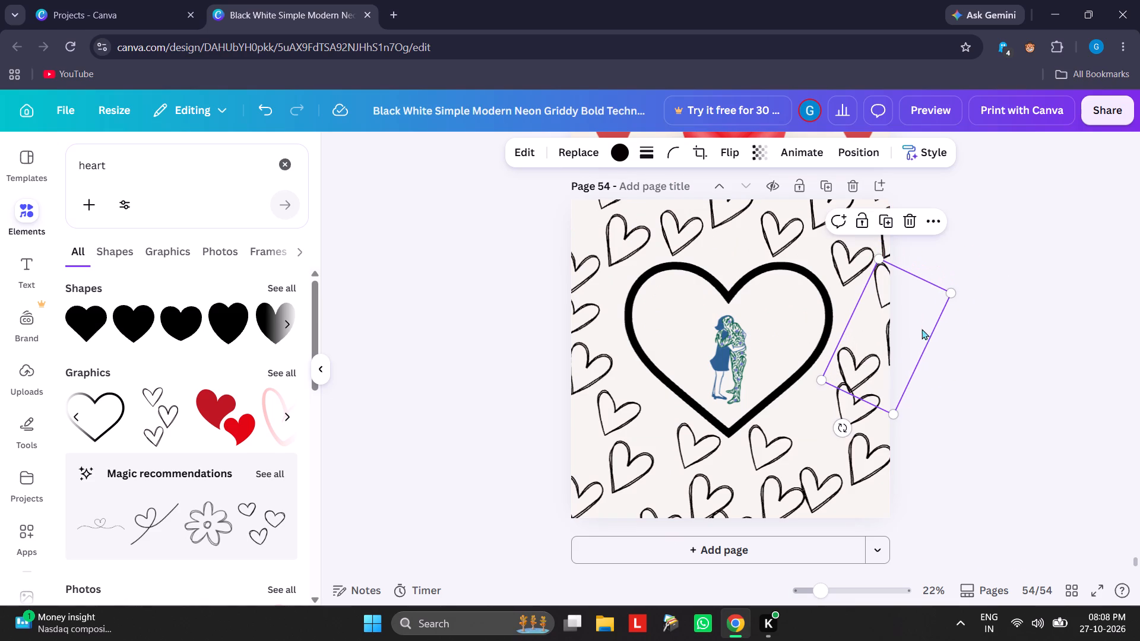
{"action": "left_click_drag", "start_coordinate": [900, 415], "coordinate": [891, 383]}
{"action": "left_click", "coordinate": [945, 420]}
{"action": "left_click_drag", "start_coordinate": [881, 293], "coordinate": [902, 234]}
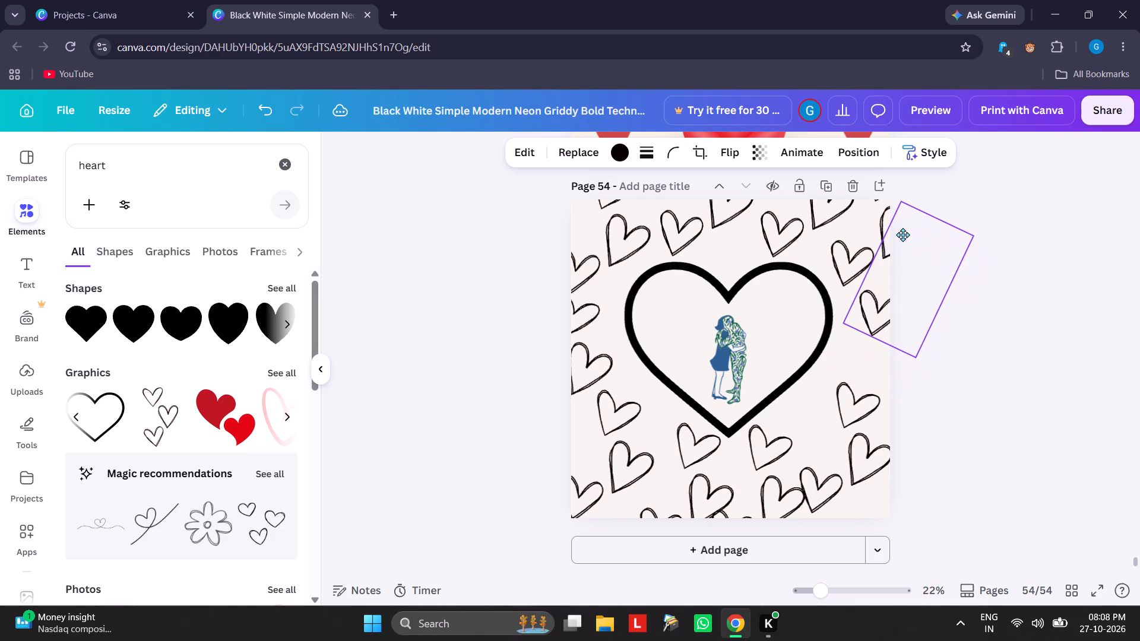
{"action": "left_click_drag", "start_coordinate": [902, 234], "coordinate": [902, 231]}
{"action": "left_click", "coordinate": [916, 390]}
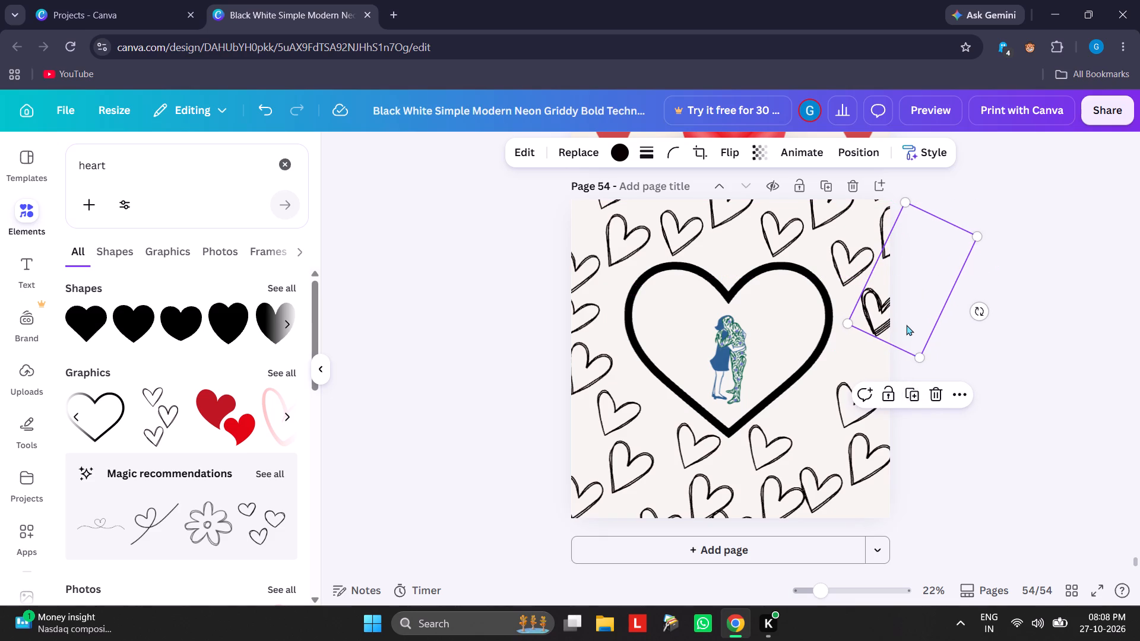
{"action": "left_click_drag", "start_coordinate": [903, 323], "coordinate": [895, 367]}
{"action": "left_click", "coordinate": [990, 402]}
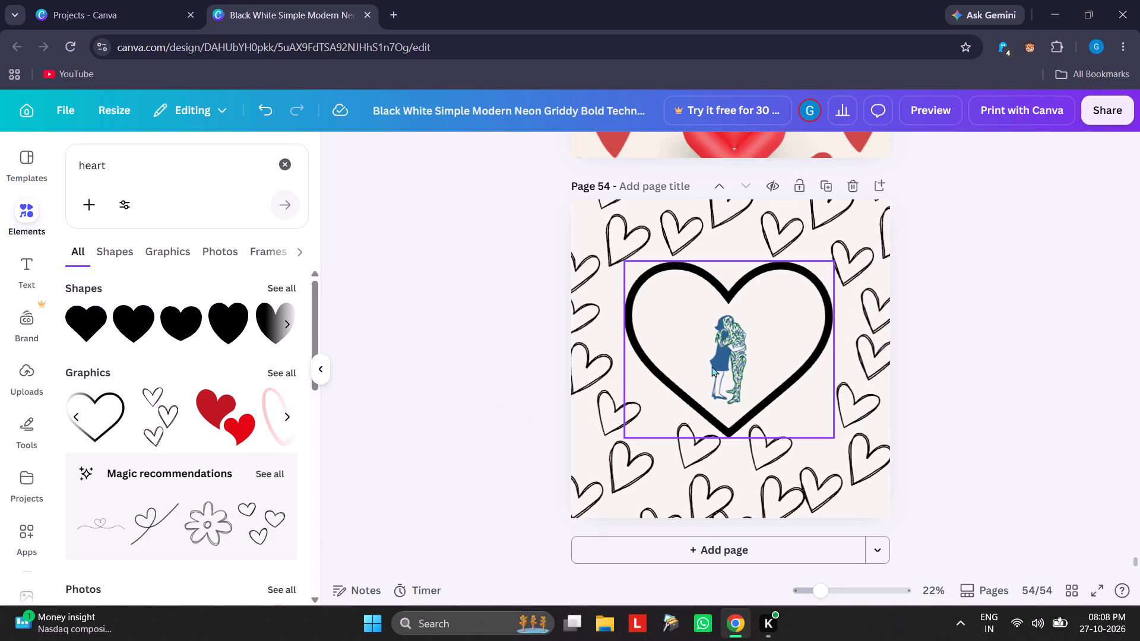
Add the red double-heart graphic, shrink it to a small accent and place it in the large heart's upper-left lobe.
{"action": "left_click", "coordinate": [204, 416]}
{"action": "left_click_drag", "start_coordinate": [789, 413], "coordinate": [751, 382]}
{"action": "left_click_drag", "start_coordinate": [759, 392], "coordinate": [711, 351]}
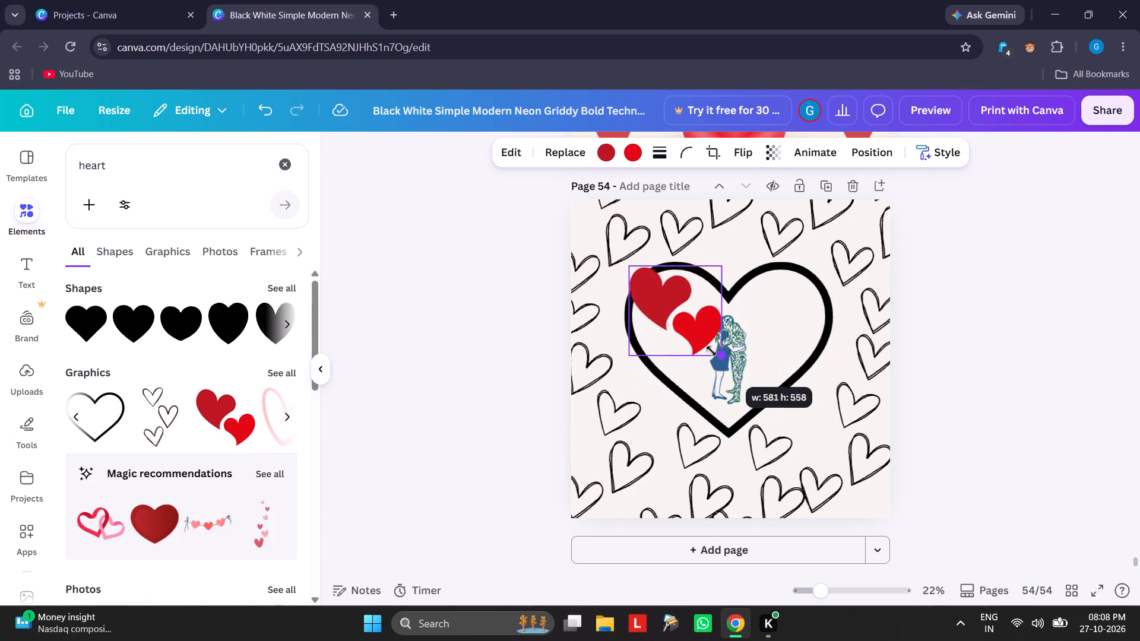
{"action": "left_click_drag", "start_coordinate": [711, 351], "coordinate": [657, 310]}
{"action": "left_click_drag", "start_coordinate": [646, 276], "coordinate": [677, 297]}
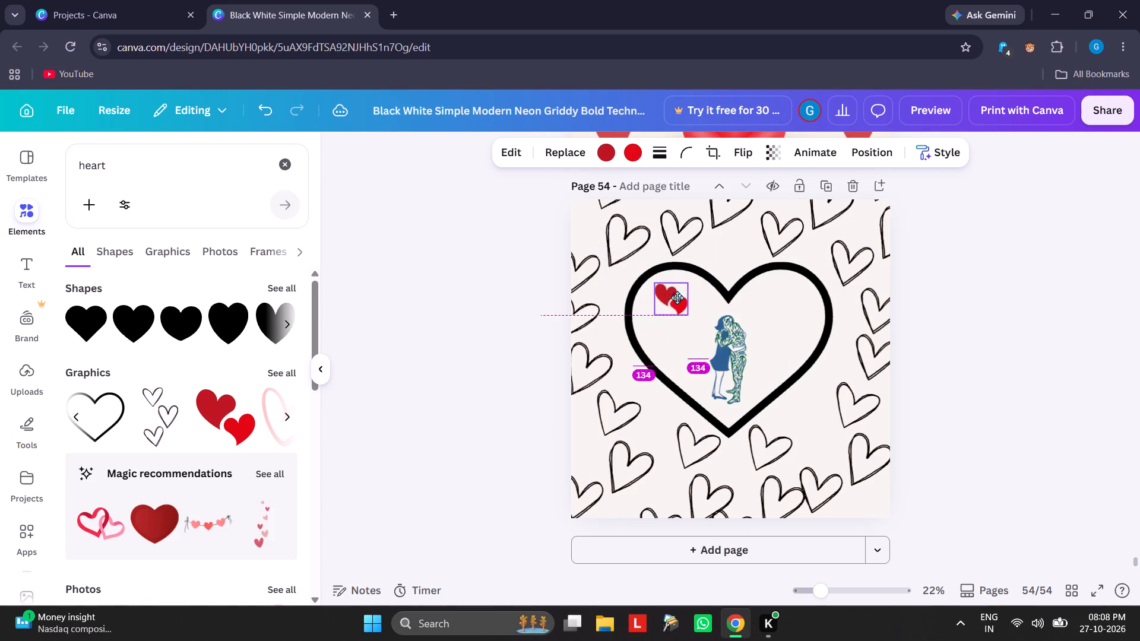
{"action": "left_click_drag", "start_coordinate": [677, 297], "coordinate": [673, 293]}
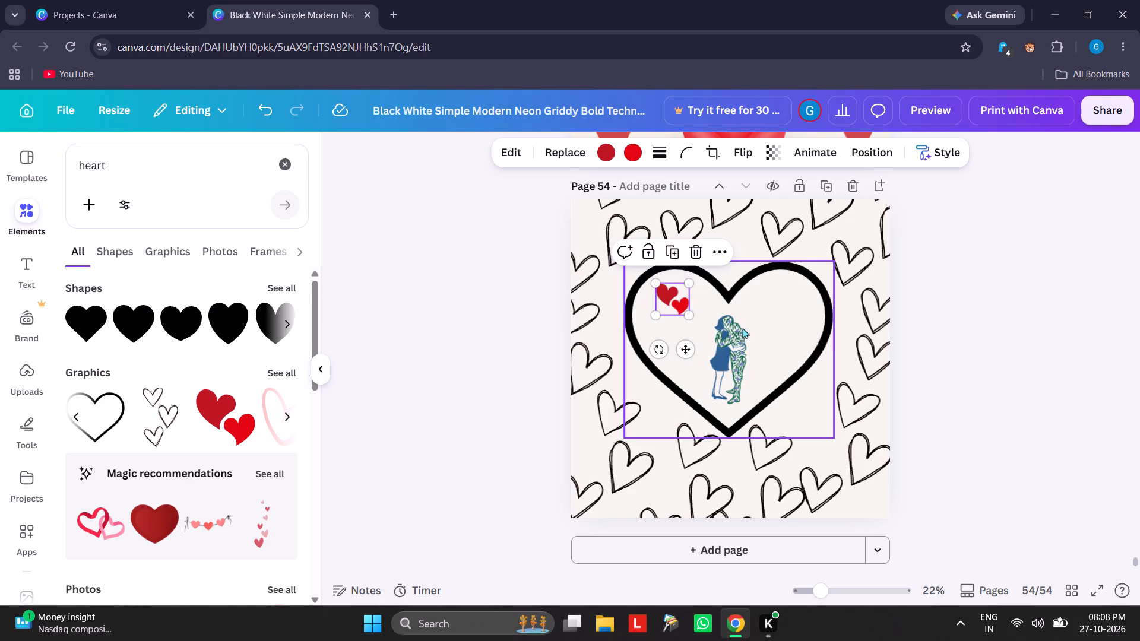
{"action": "left_click", "coordinate": [1000, 362]}
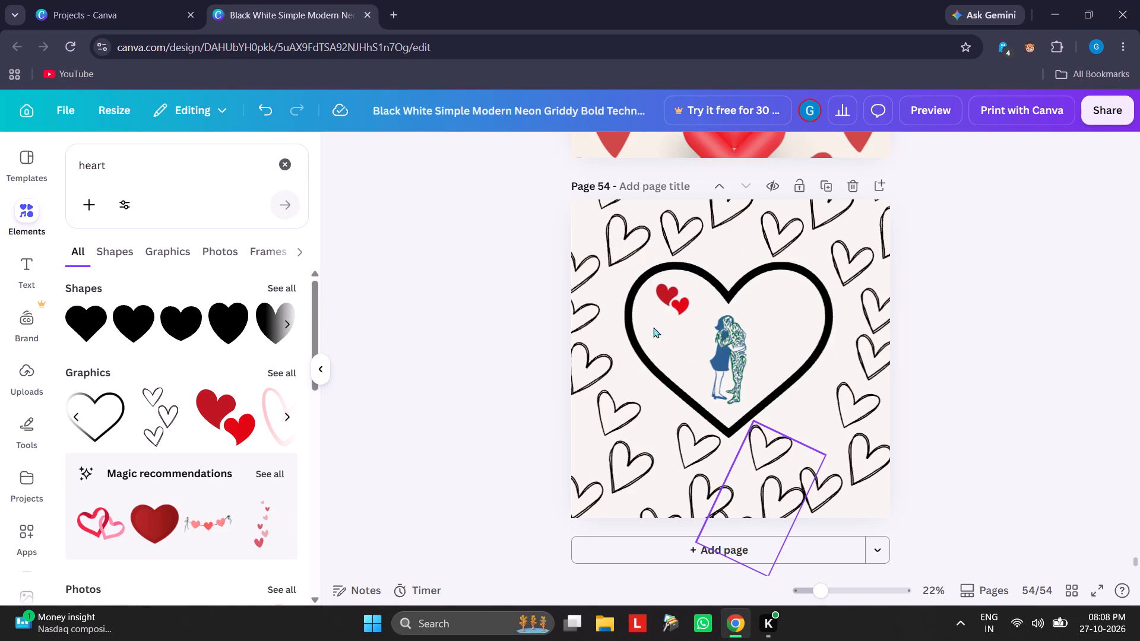
Duplicate the small red double heart and place the copy at the same height in the large heart's upper-right lobe.
{"action": "left_click", "coordinate": [666, 298]}
{"action": "left_click", "coordinate": [671, 256]}
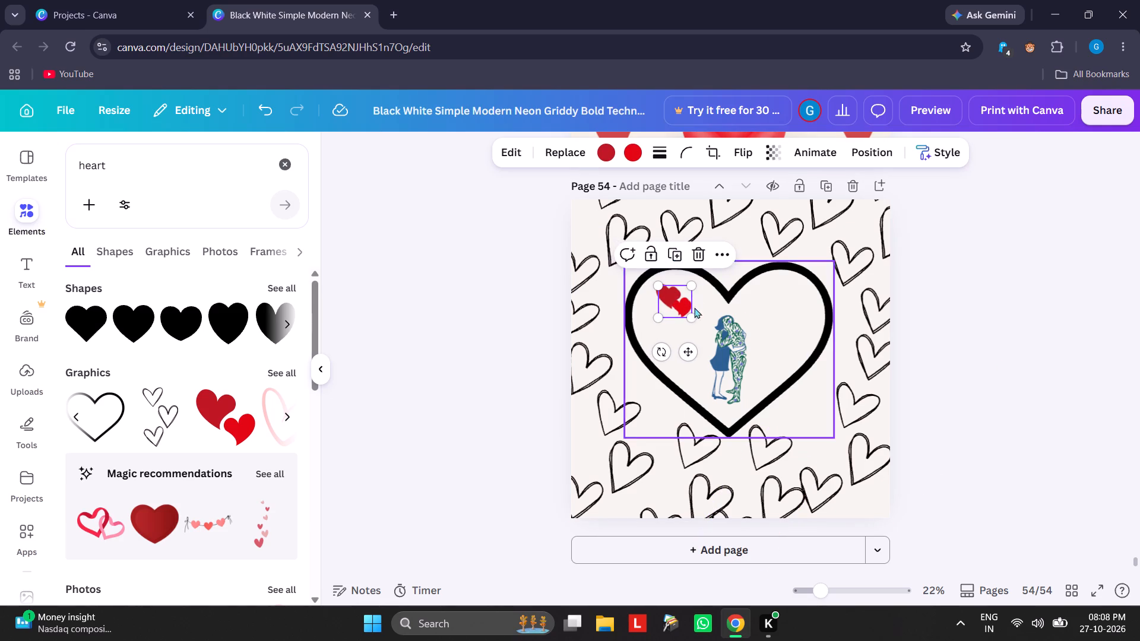
{"action": "left_click_drag", "start_coordinate": [678, 307], "coordinate": [780, 306]}
{"action": "left_click", "coordinate": [935, 361]}
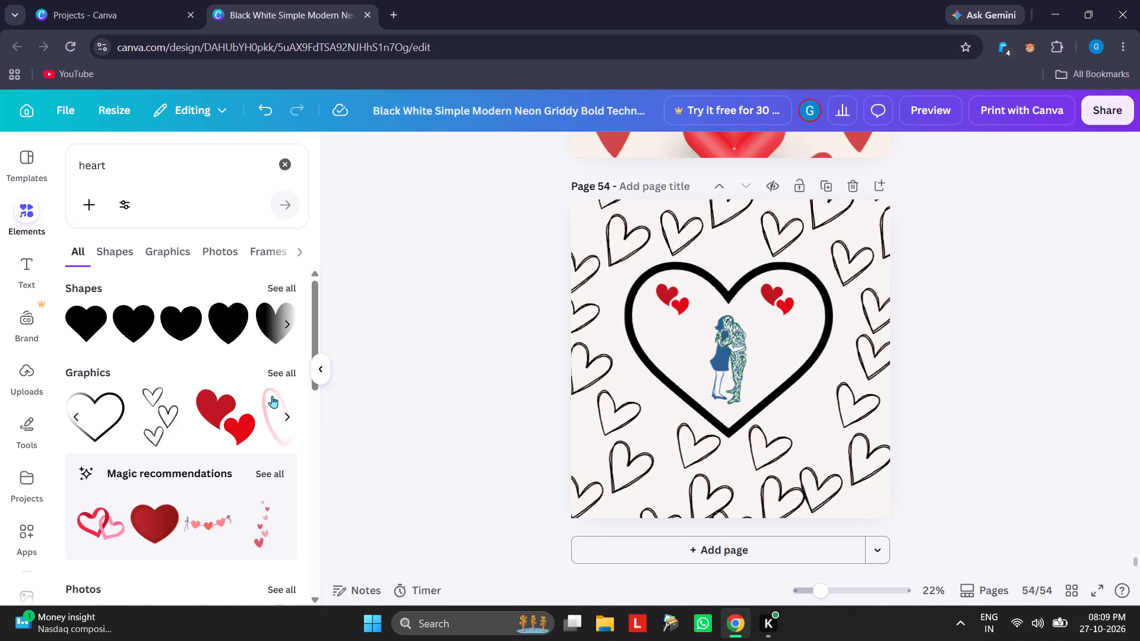
Browse the remaining heart element results and the love couple logo templates for further design ideas.
{"action": "scroll", "coordinate": [188, 443], "scroll_direction": "down", "scroll_amount": 4}
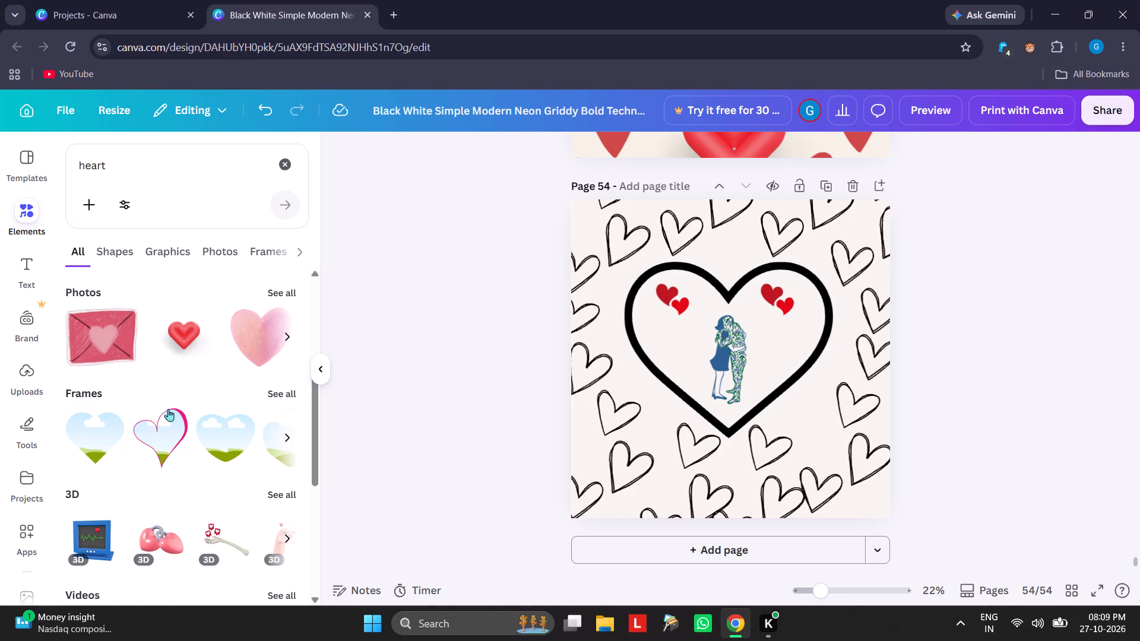
{"action": "scroll", "coordinate": [170, 349], "scroll_direction": "down", "scroll_amount": 6}
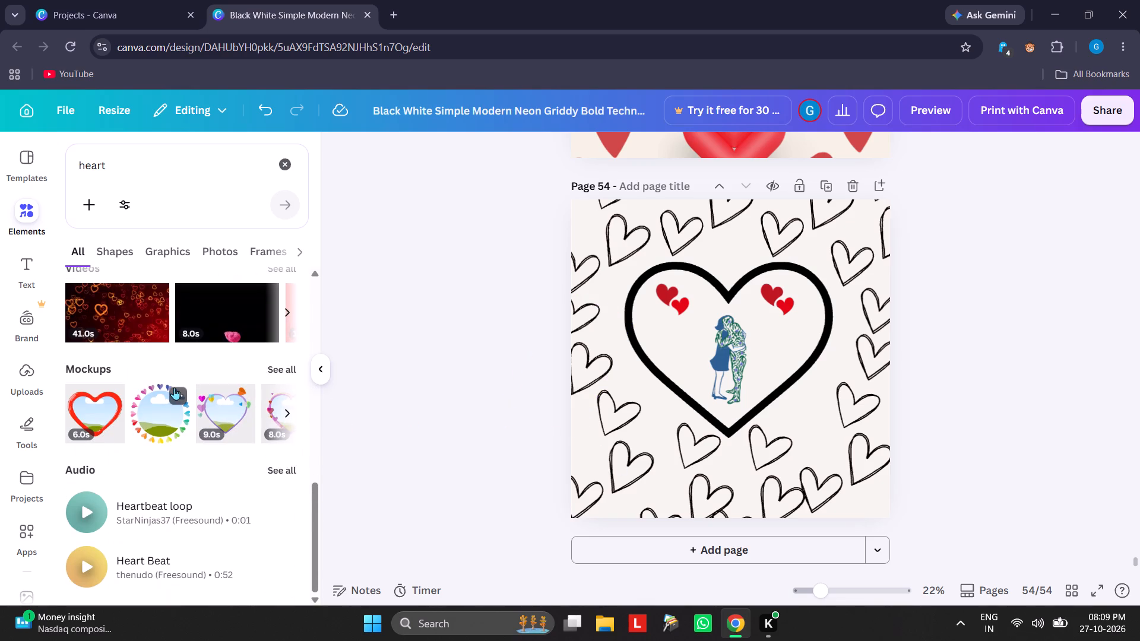
{"action": "scroll", "coordinate": [174, 388], "scroll_direction": "down", "scroll_amount": 4}
{"action": "scroll", "coordinate": [37, 417], "scroll_direction": "down", "scroll_amount": 3}
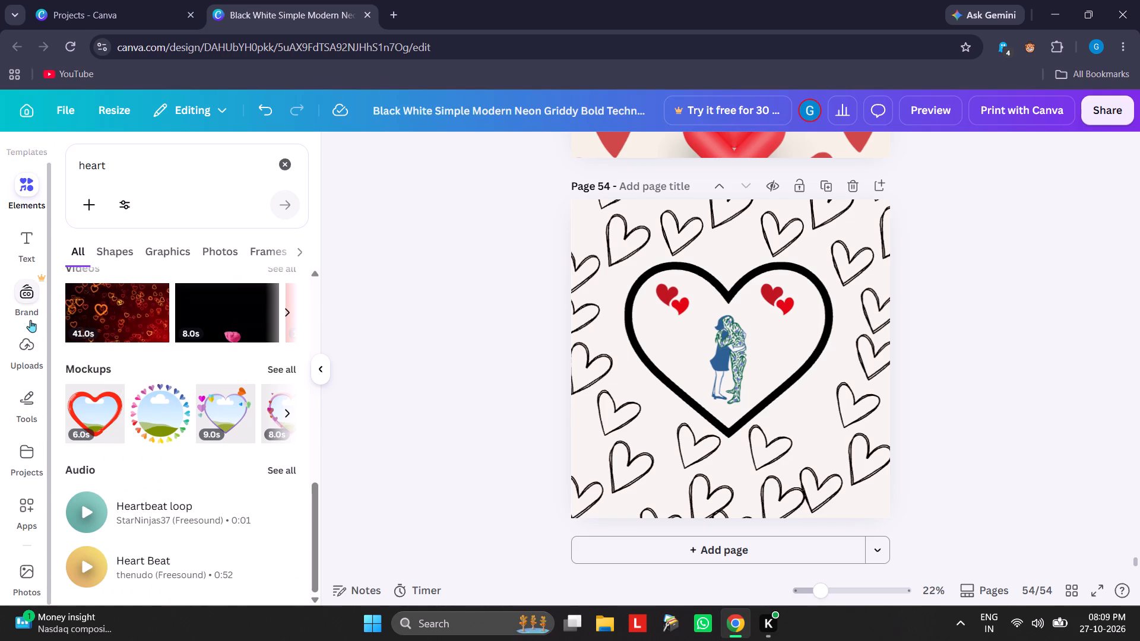
{"action": "scroll", "coordinate": [32, 289], "scroll_direction": "up", "scroll_amount": 2}
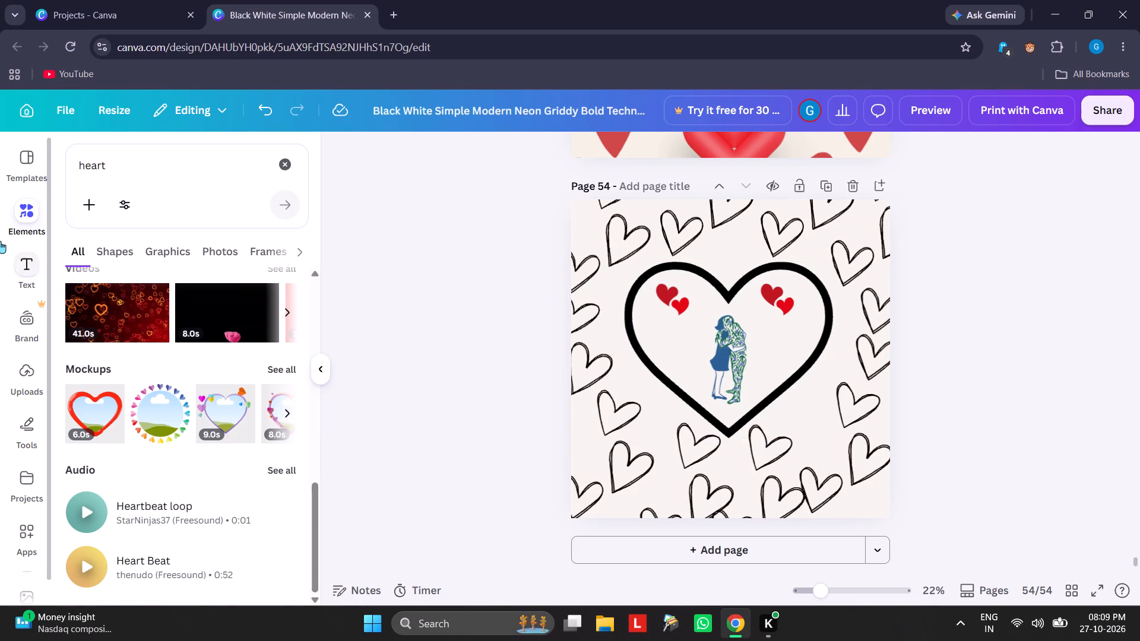
{"action": "left_click", "coordinate": [24, 164]}
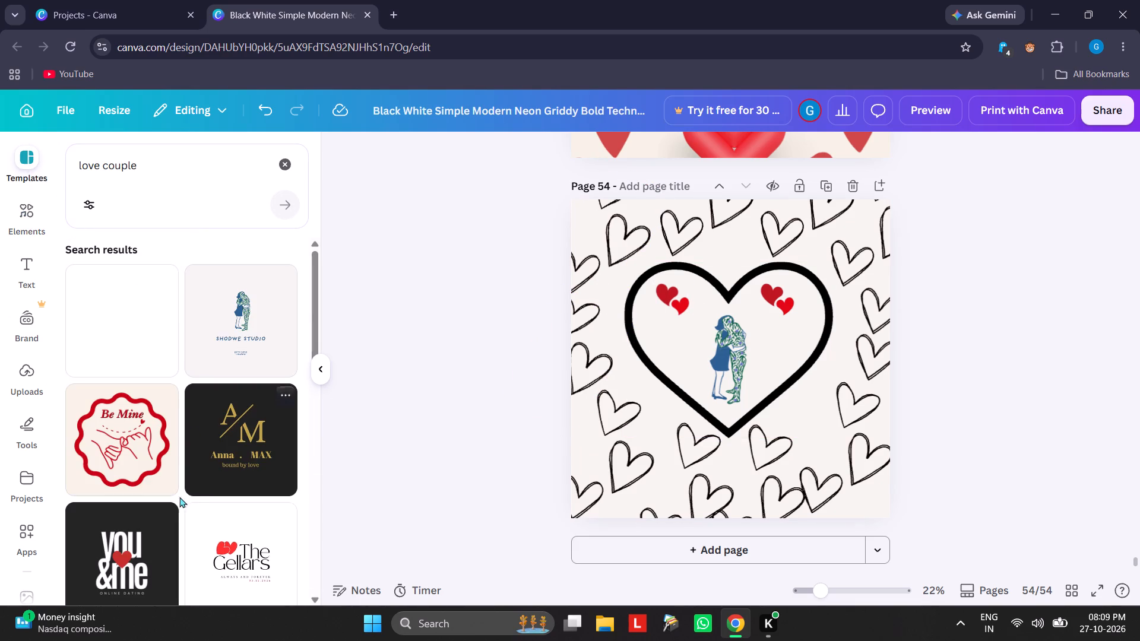
{"action": "scroll", "coordinate": [197, 450], "scroll_direction": "down", "scroll_amount": 2}
{"action": "scroll", "coordinate": [197, 450], "scroll_direction": "up", "scroll_amount": 1}
{"action": "scroll", "coordinate": [197, 450], "scroll_direction": "down", "scroll_amount": 4}
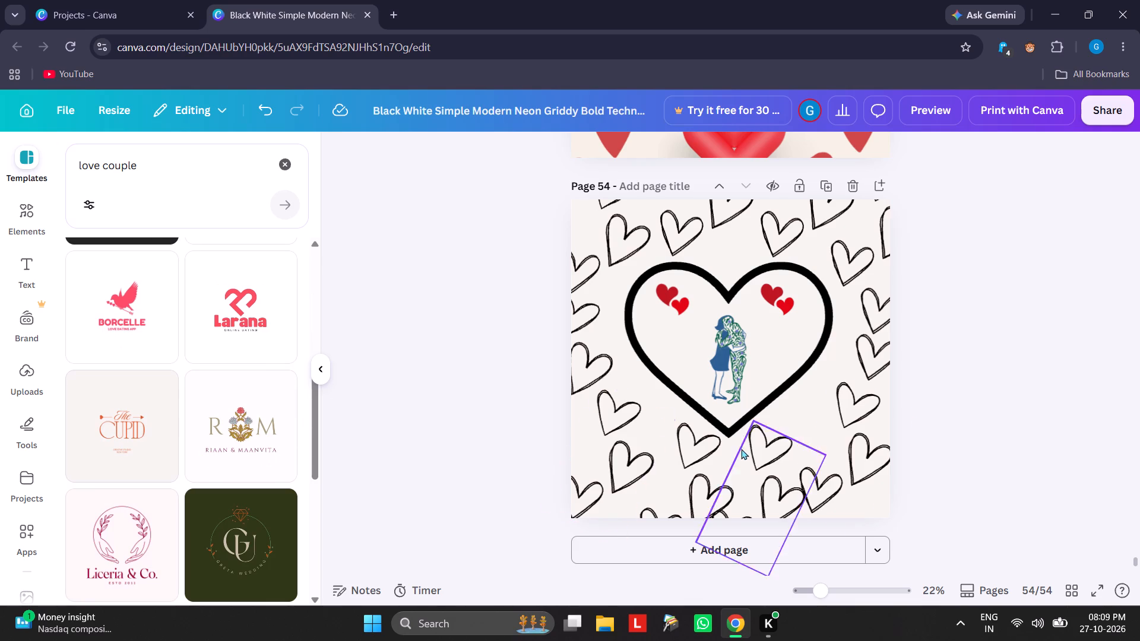
Duplicate the small red double heart in the large heart's left lobe twice, stacking the copies beneath it as a column of three.
{"action": "left_click", "coordinate": [677, 297]}
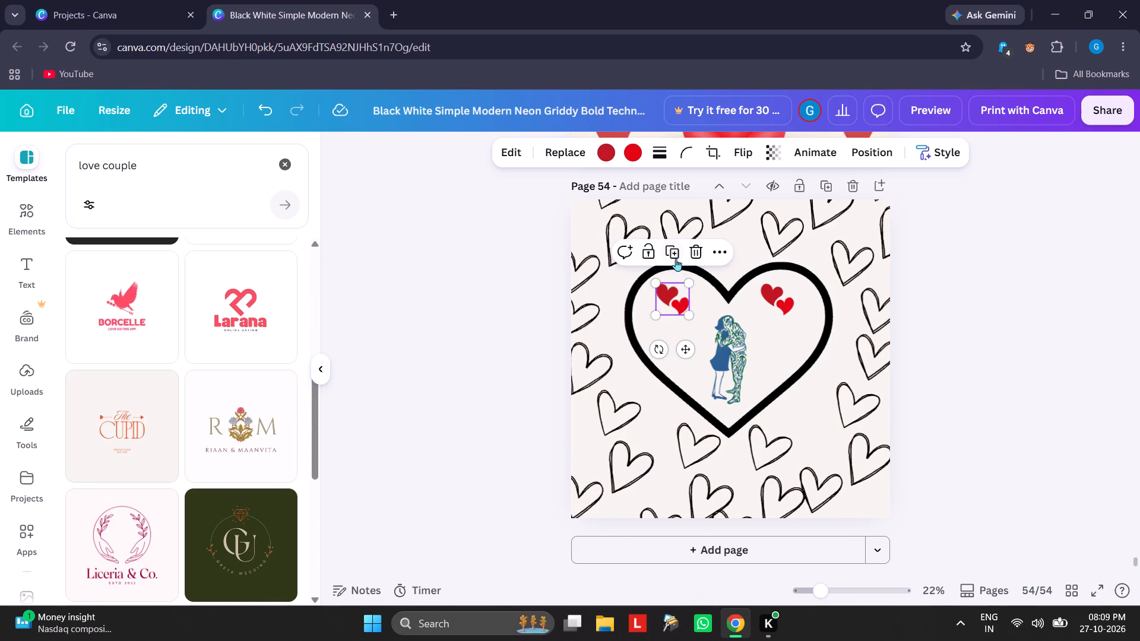
{"action": "left_click", "coordinate": [676, 258]}
{"action": "left_click_drag", "start_coordinate": [677, 301], "coordinate": [668, 320]}
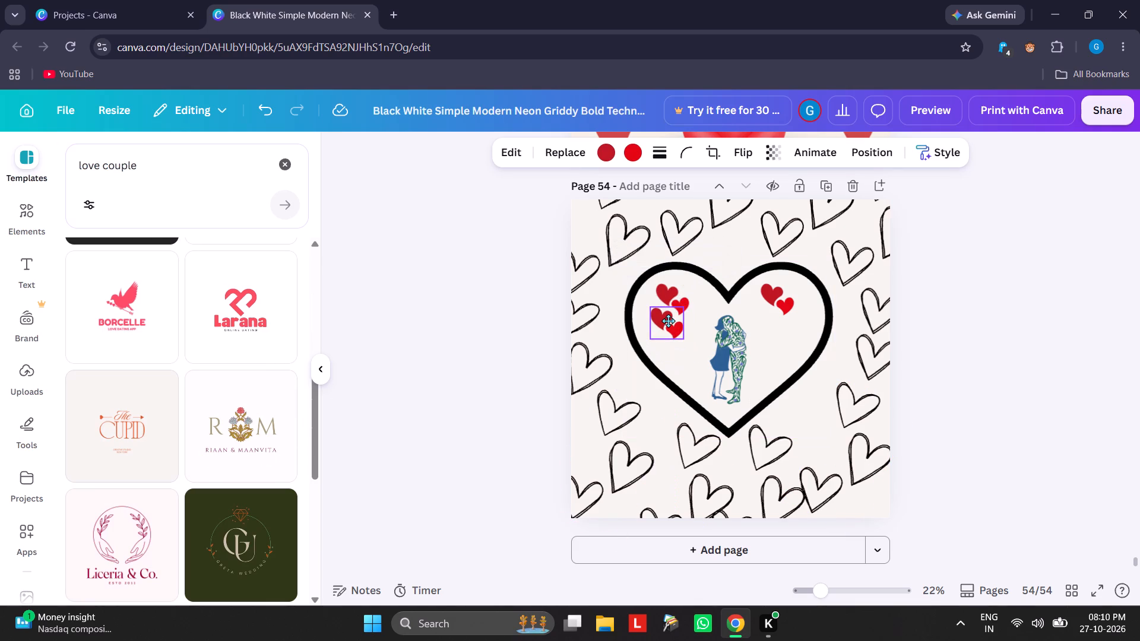
{"action": "left_click_drag", "start_coordinate": [668, 320], "coordinate": [669, 320]}
{"action": "left_click", "coordinate": [669, 277]}
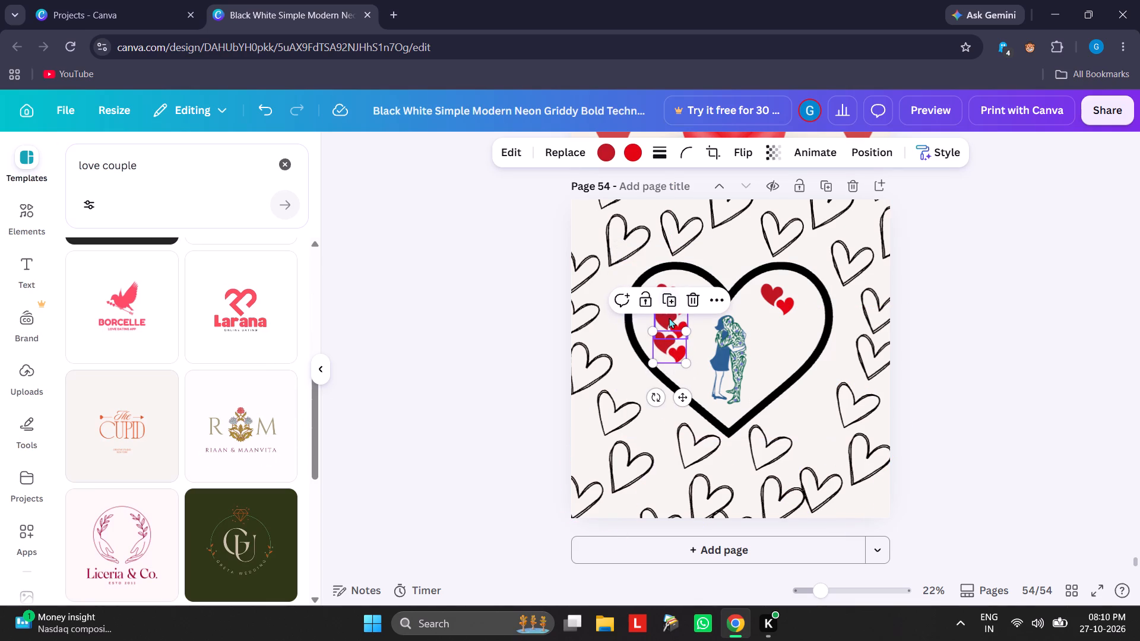
{"action": "left_click", "coordinate": [669, 338]}
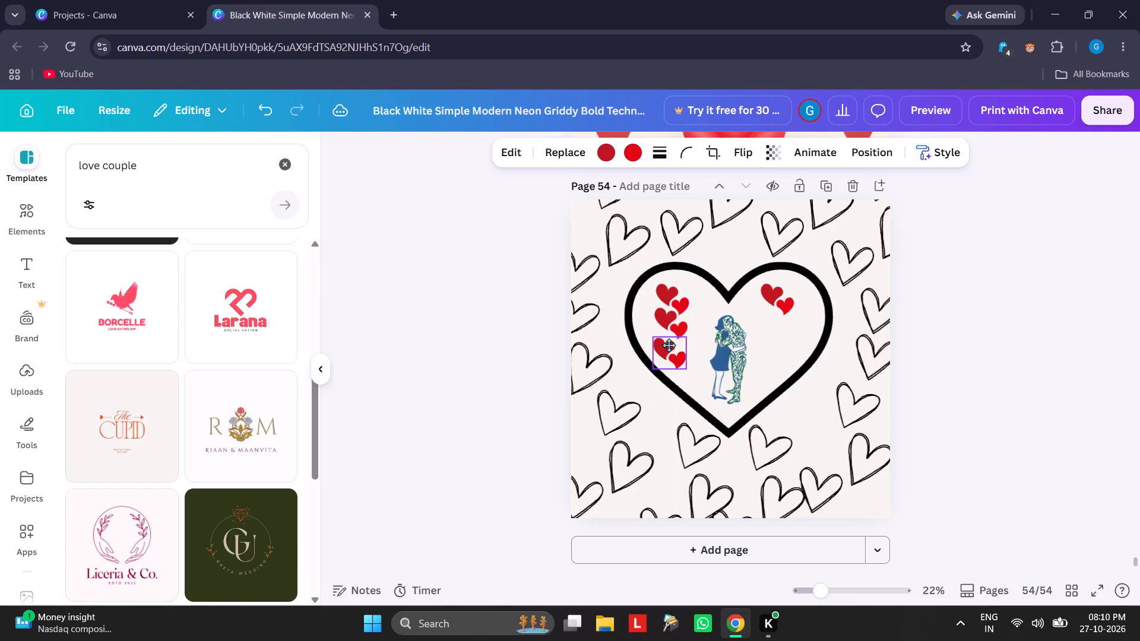
Place two more red double-heart copies beneath the one in the large heart's right lobe, forming a matching column of three.
{"action": "left_click", "coordinate": [667, 300]}
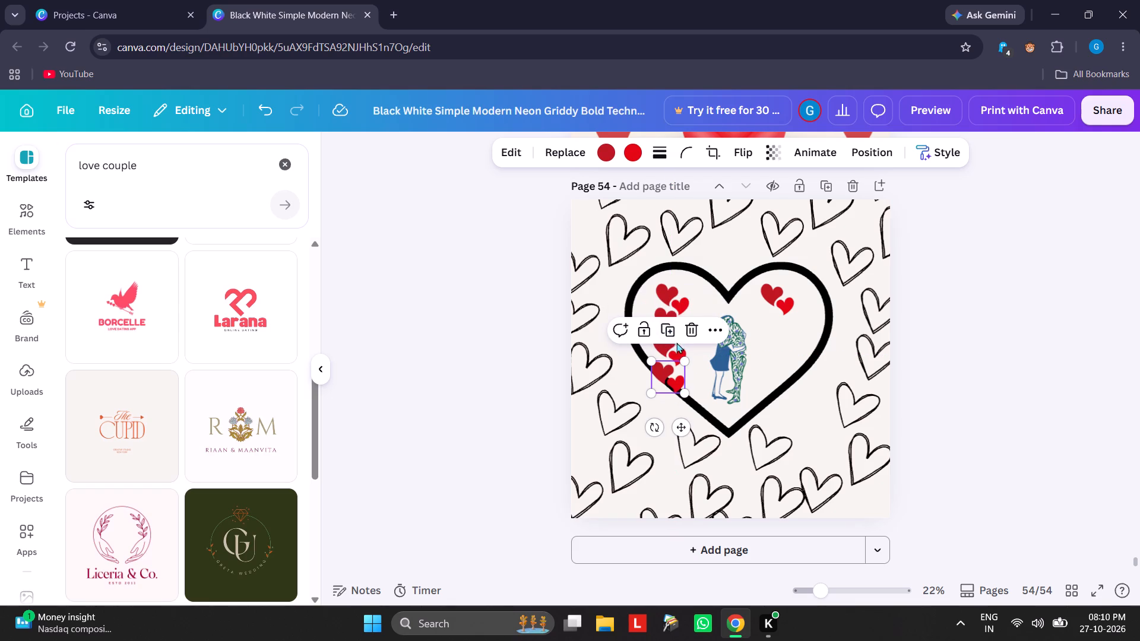
{"action": "left_click_drag", "start_coordinate": [671, 369], "coordinate": [778, 318]}
{"action": "left_click", "coordinate": [774, 285]}
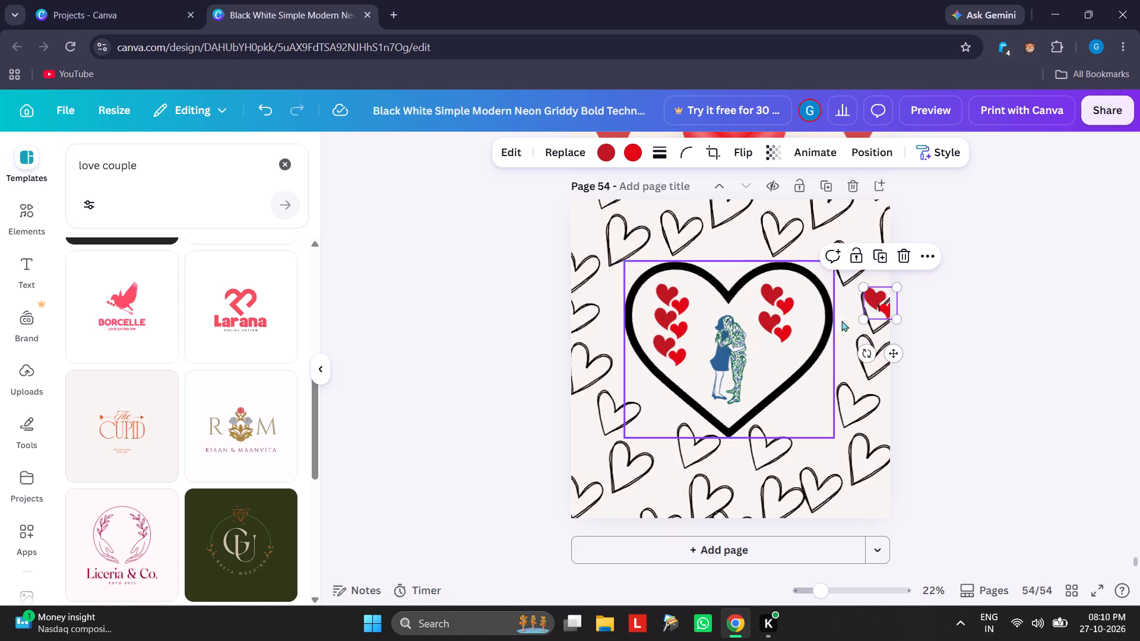
{"action": "left_click_drag", "start_coordinate": [867, 299], "coordinate": [763, 350]}
{"action": "left_click", "coordinate": [961, 375]}
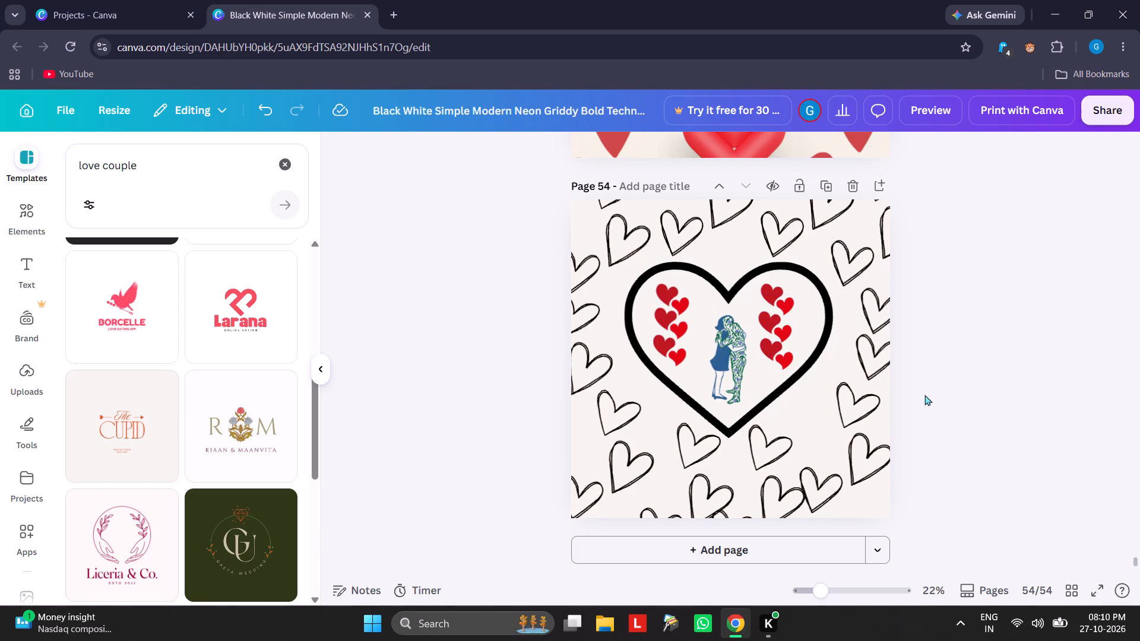
Shift the three red double hearts in the large heart's right lobe slightly to the right, away from the couple.
{"action": "left_click", "coordinate": [784, 353]}
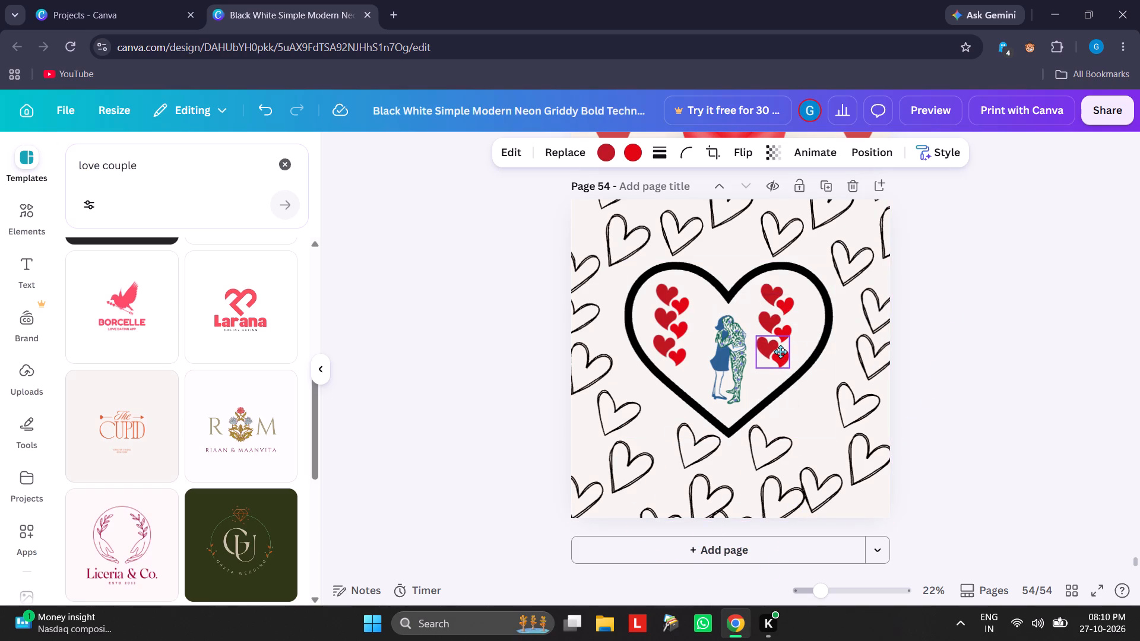
{"action": "left_click", "coordinate": [804, 329]}
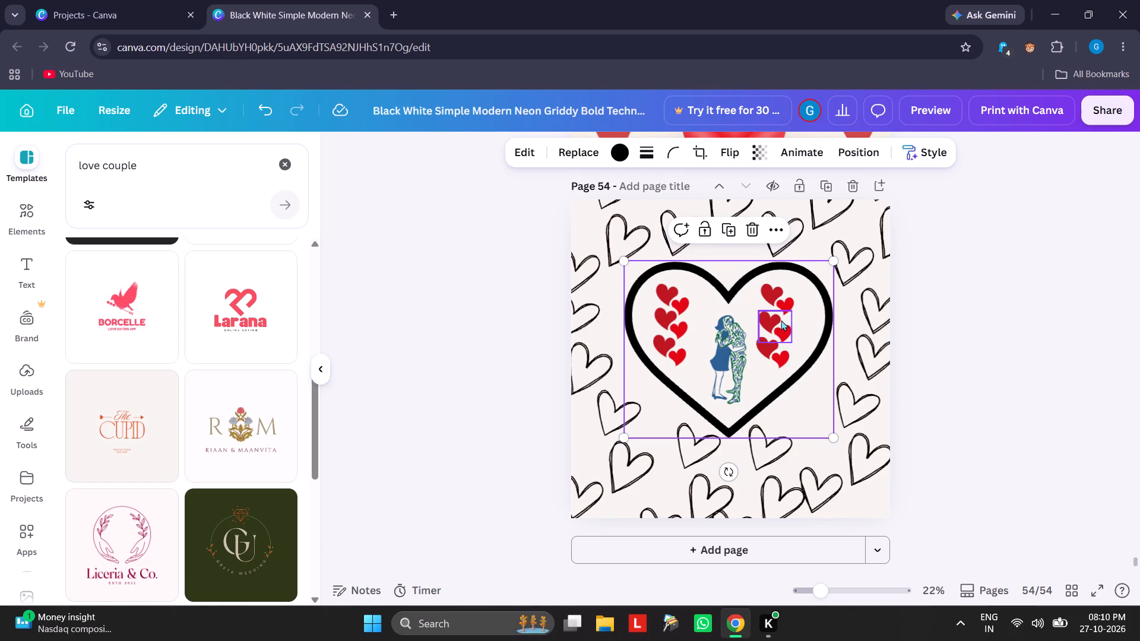
{"action": "left_click_drag", "start_coordinate": [778, 307], "coordinate": [786, 307]}
{"action": "left_click_drag", "start_coordinate": [781, 318], "coordinate": [791, 318]}
{"action": "left_click_drag", "start_coordinate": [778, 348], "coordinate": [787, 348]}
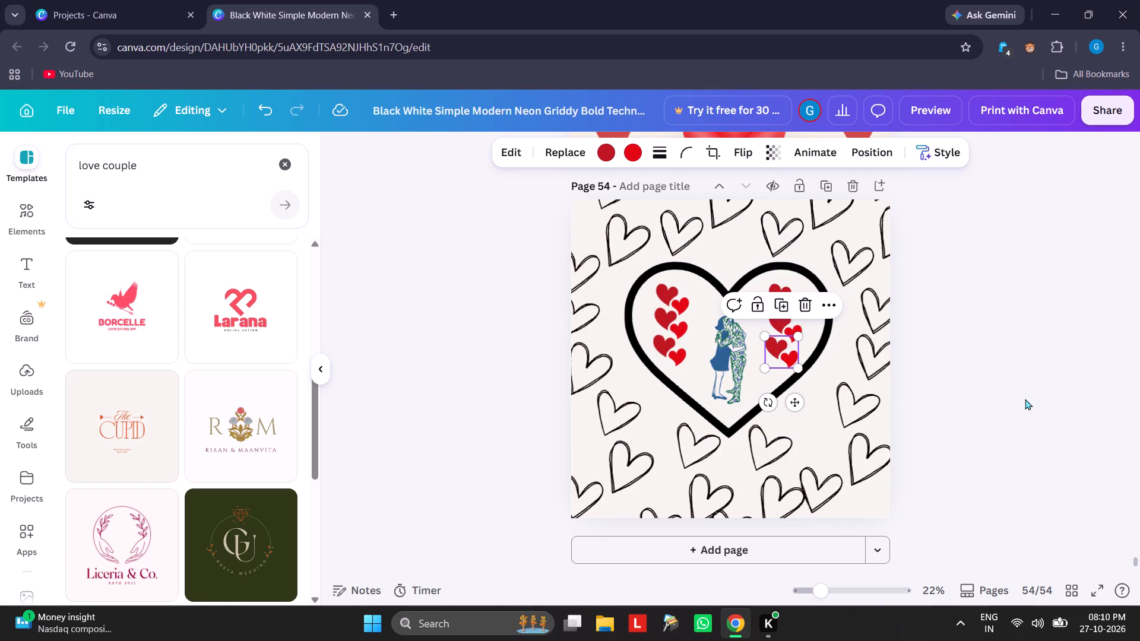
{"action": "left_click", "coordinate": [1025, 399]}
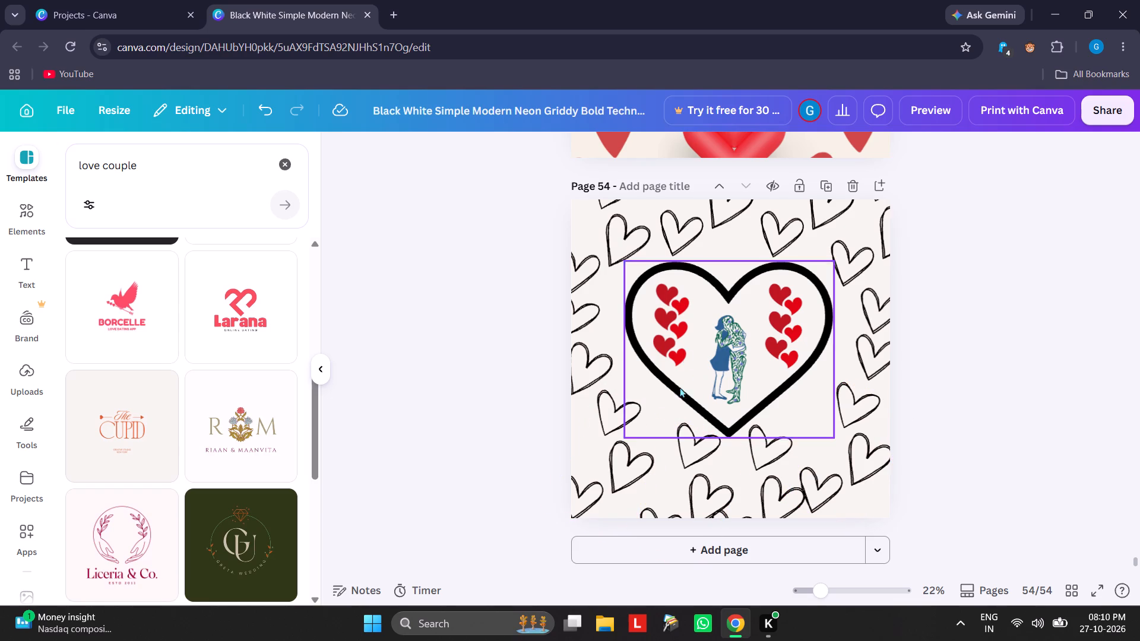
Recolour the four outlined heart clusters along the page's bottom, from left to right, red, green, yellow and dark green.
{"action": "scroll", "coordinate": [174, 443], "scroll_direction": "down", "scroll_amount": 7}
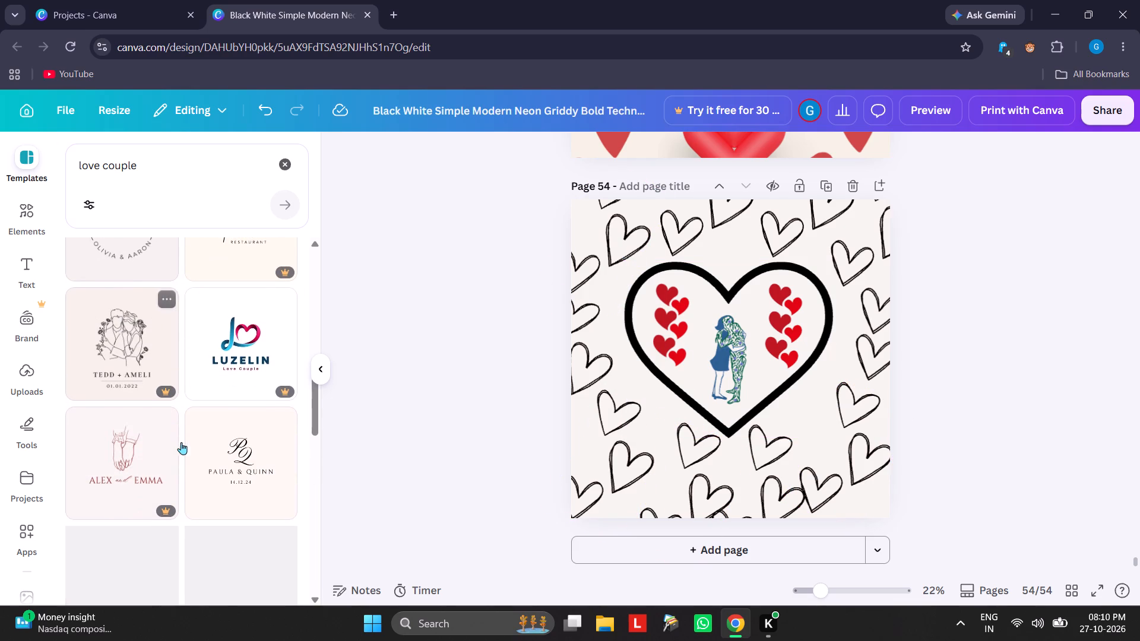
{"action": "left_click", "coordinate": [622, 473]}
{"action": "left_click", "coordinate": [624, 153]}
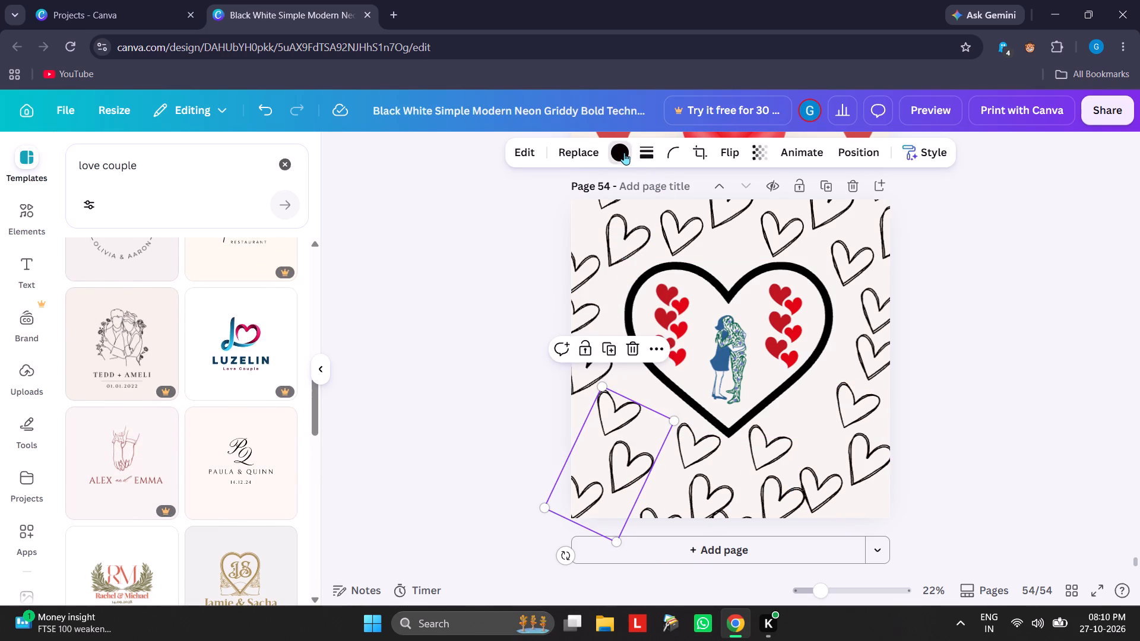
{"action": "left_click", "coordinate": [244, 258]}
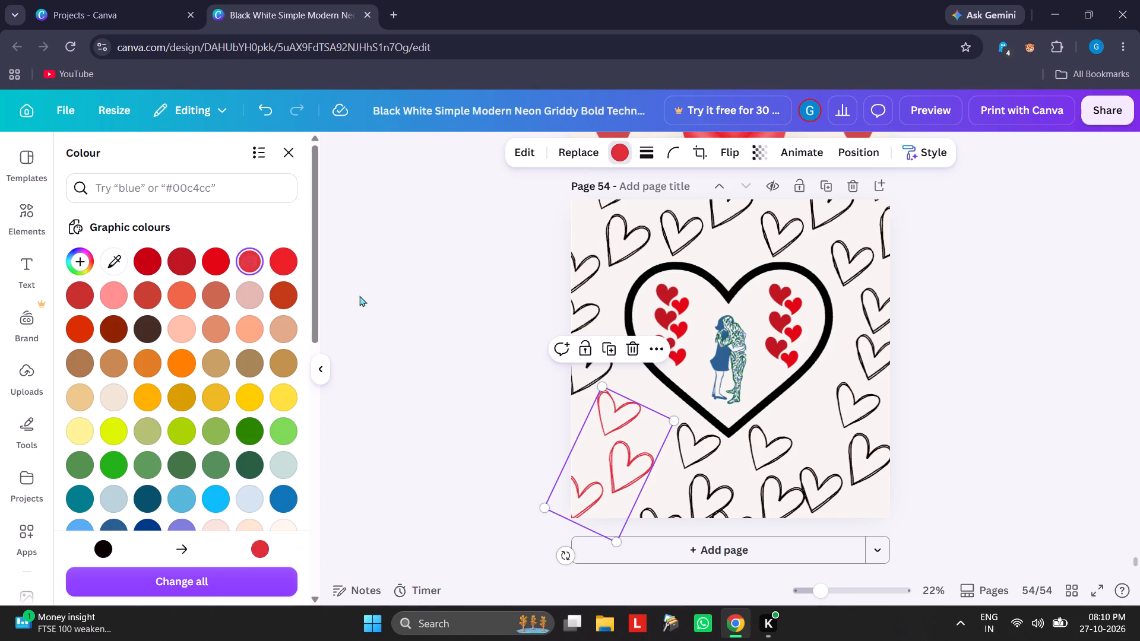
{"action": "left_click", "coordinate": [691, 446]}
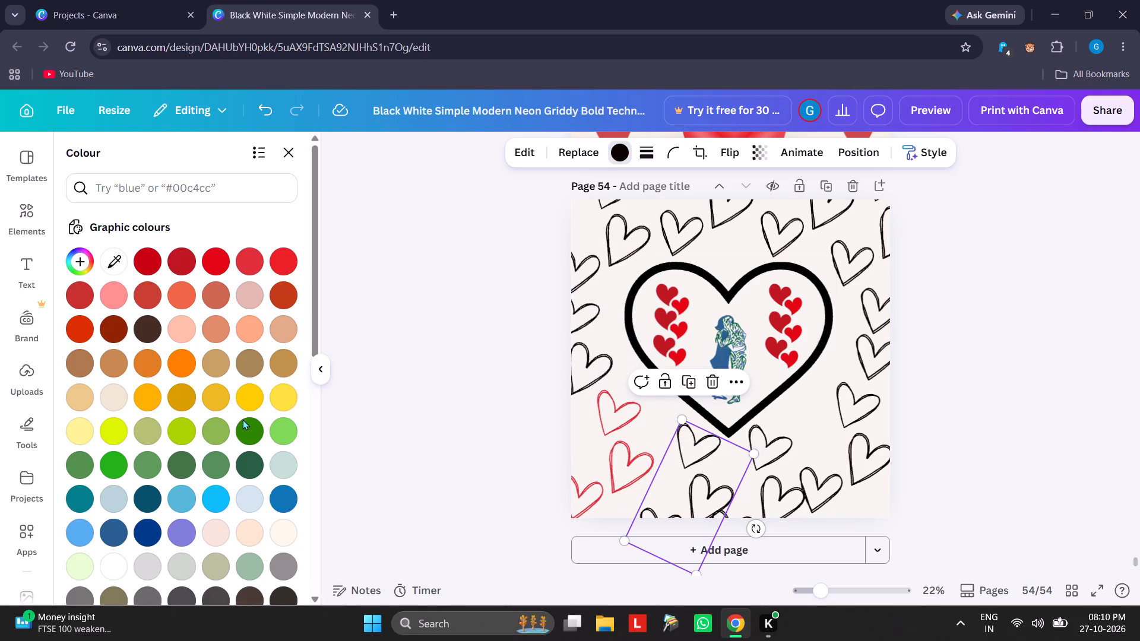
{"action": "left_click", "coordinate": [242, 419]}
{"action": "left_click", "coordinate": [782, 456]}
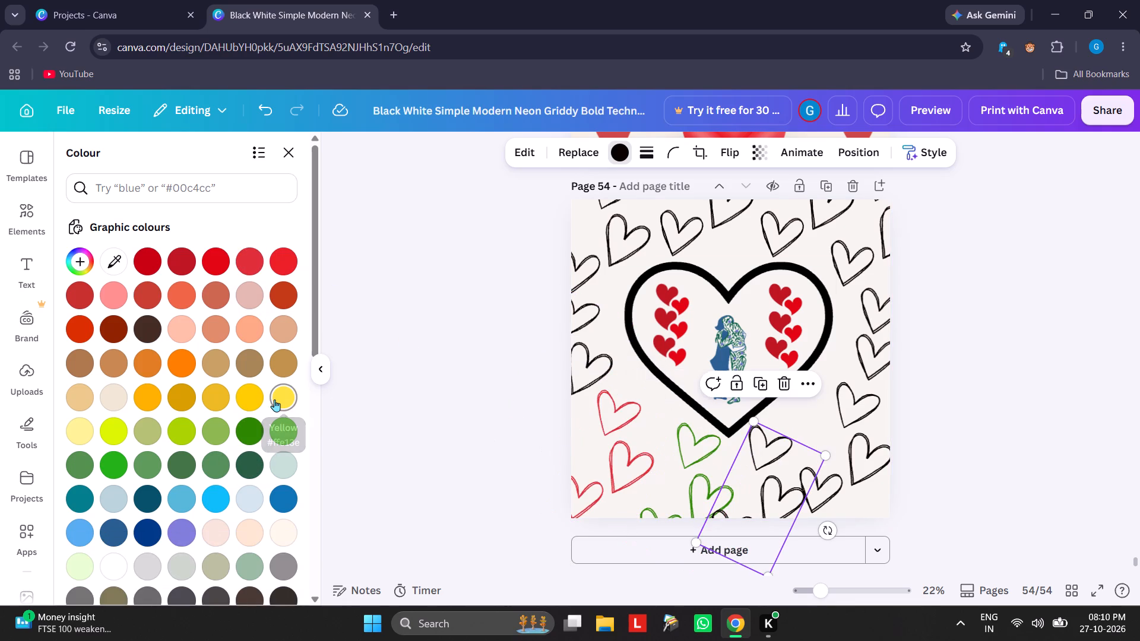
{"action": "left_click", "coordinate": [274, 399]}
{"action": "left_click", "coordinate": [850, 416]}
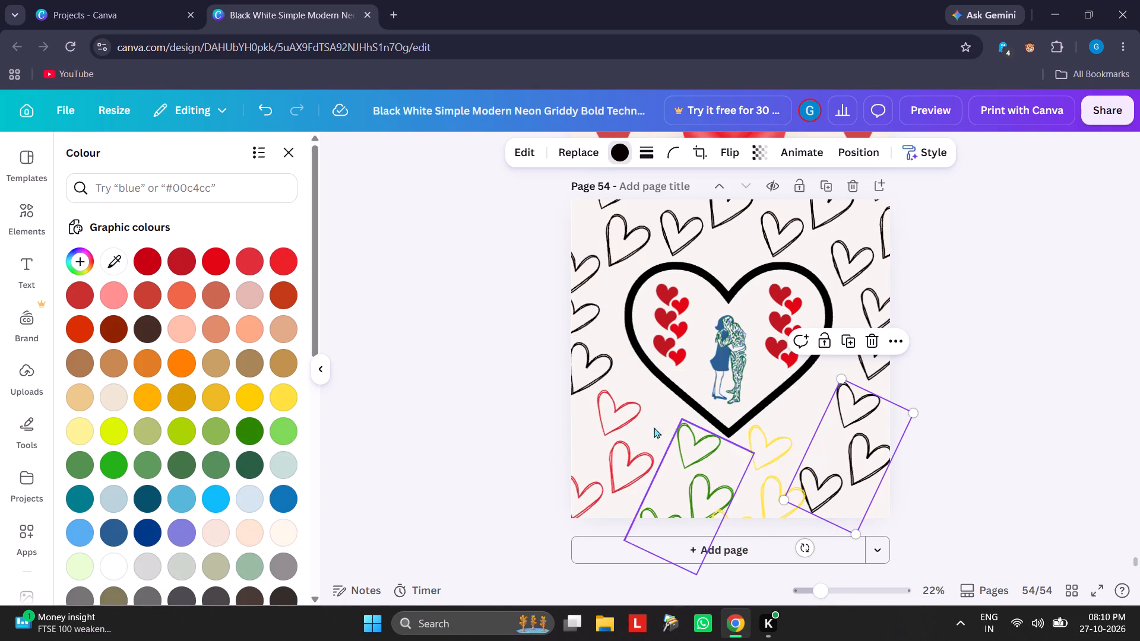
{"action": "left_click", "coordinate": [259, 460]}
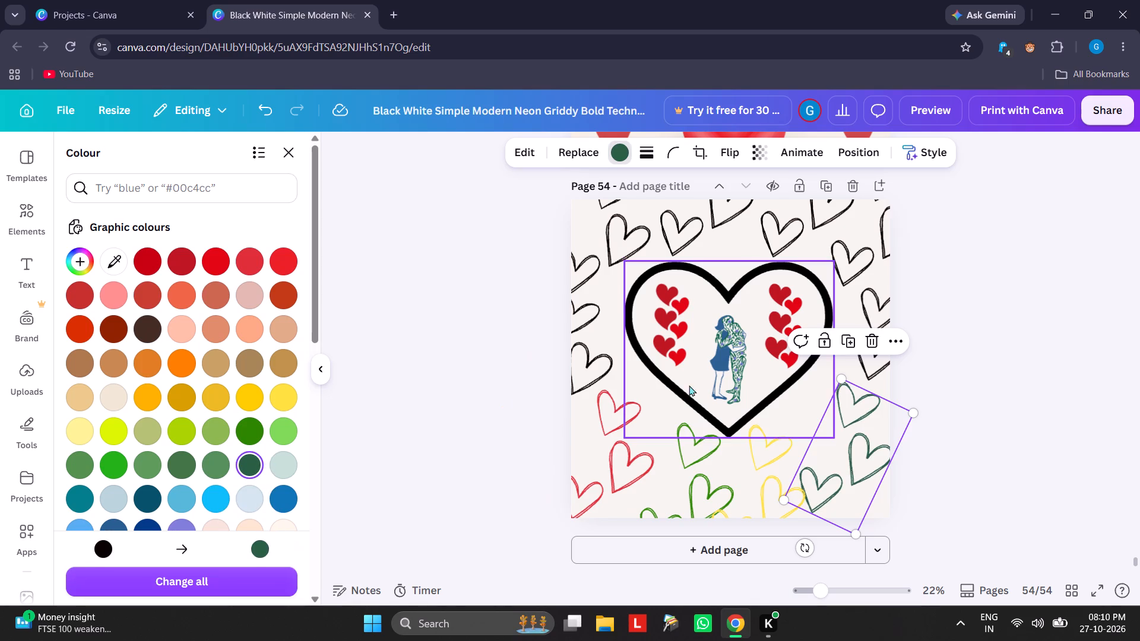
Recolour the top cluster right of centre red-orange, the upper-left cluster light blue, the left-edge cluster dark teal and the top cluster left of centre orange.
{"action": "left_click", "coordinate": [807, 240]}
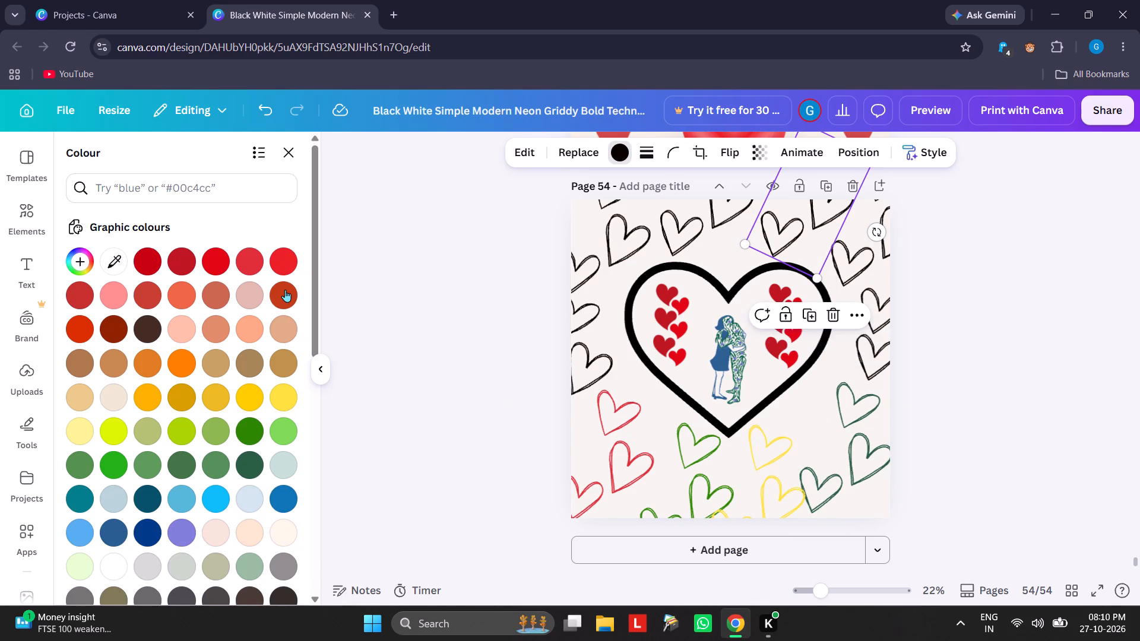
{"action": "left_click", "coordinate": [284, 290]}
{"action": "left_click", "coordinate": [580, 282]}
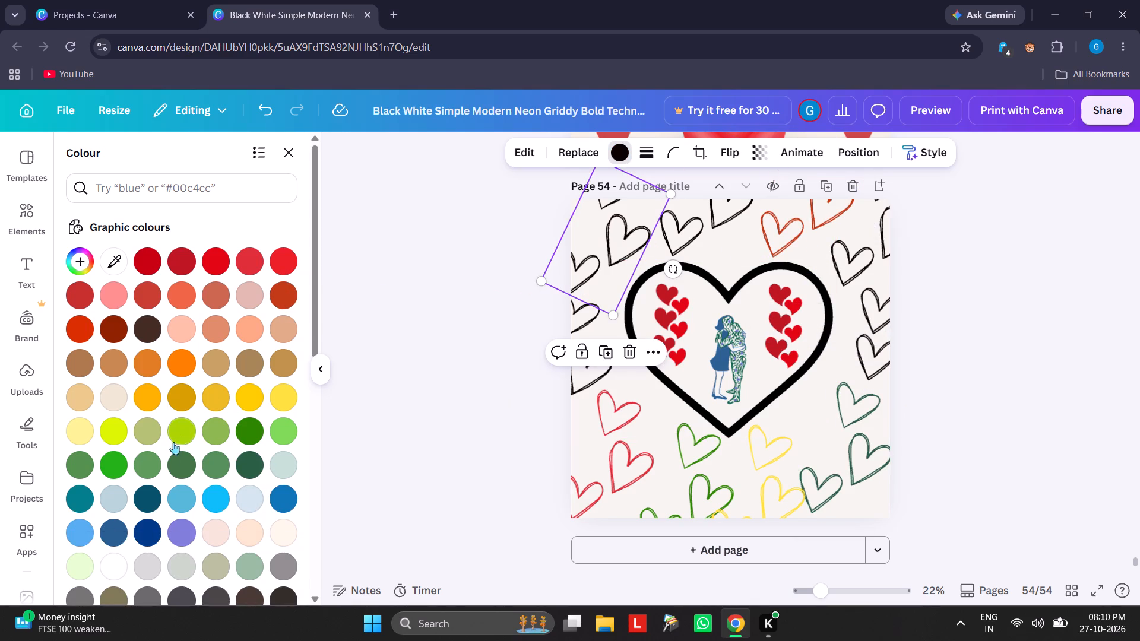
{"action": "left_click", "coordinate": [182, 492]}
{"action": "left_click", "coordinate": [582, 313]}
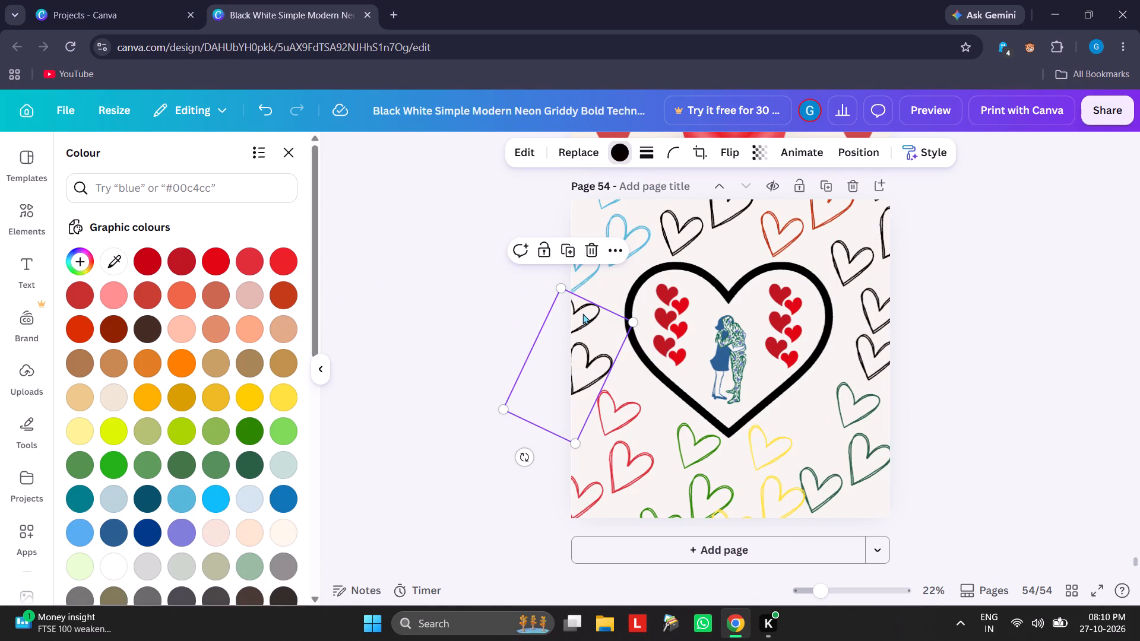
{"action": "left_click", "coordinate": [210, 503]}
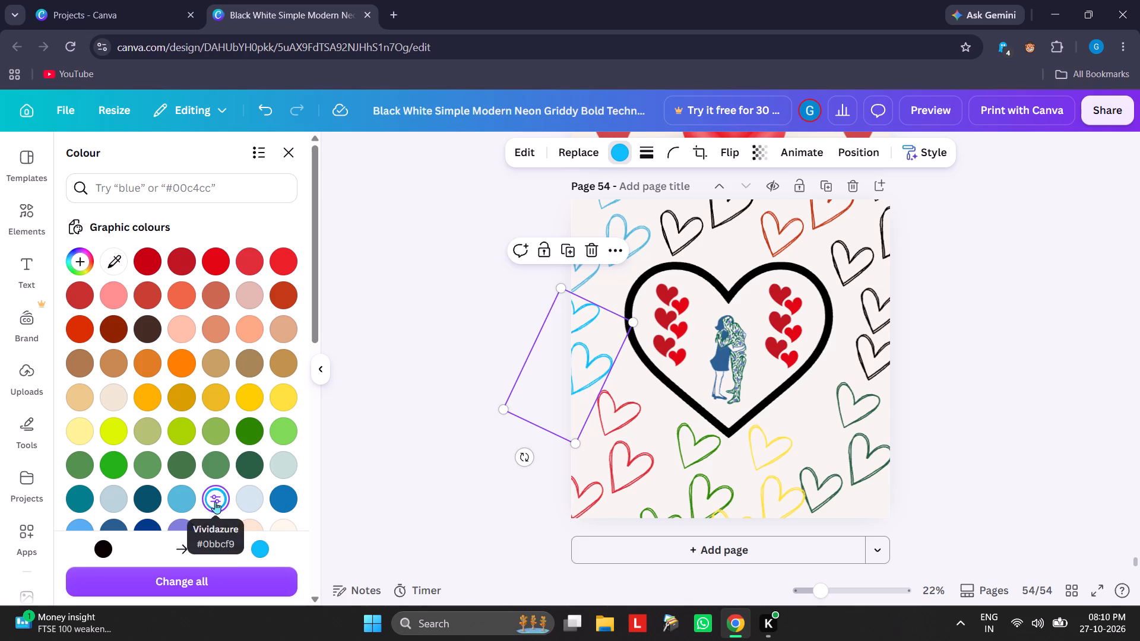
{"action": "left_click", "coordinate": [145, 502]}
{"action": "left_click", "coordinate": [671, 242]}
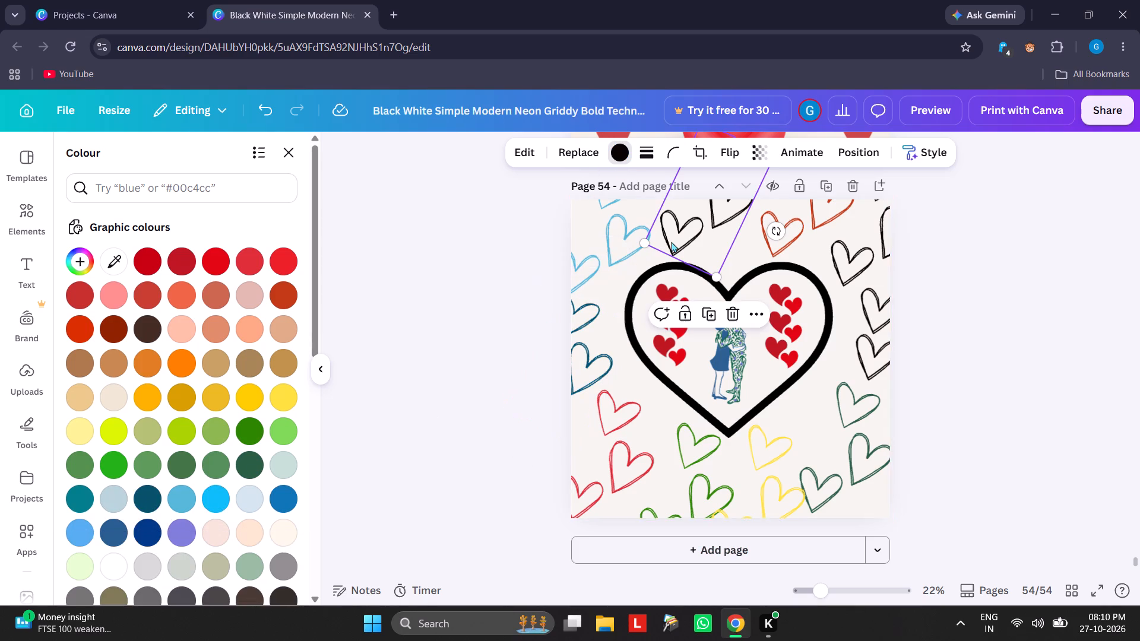
{"action": "left_click", "coordinate": [178, 361]}
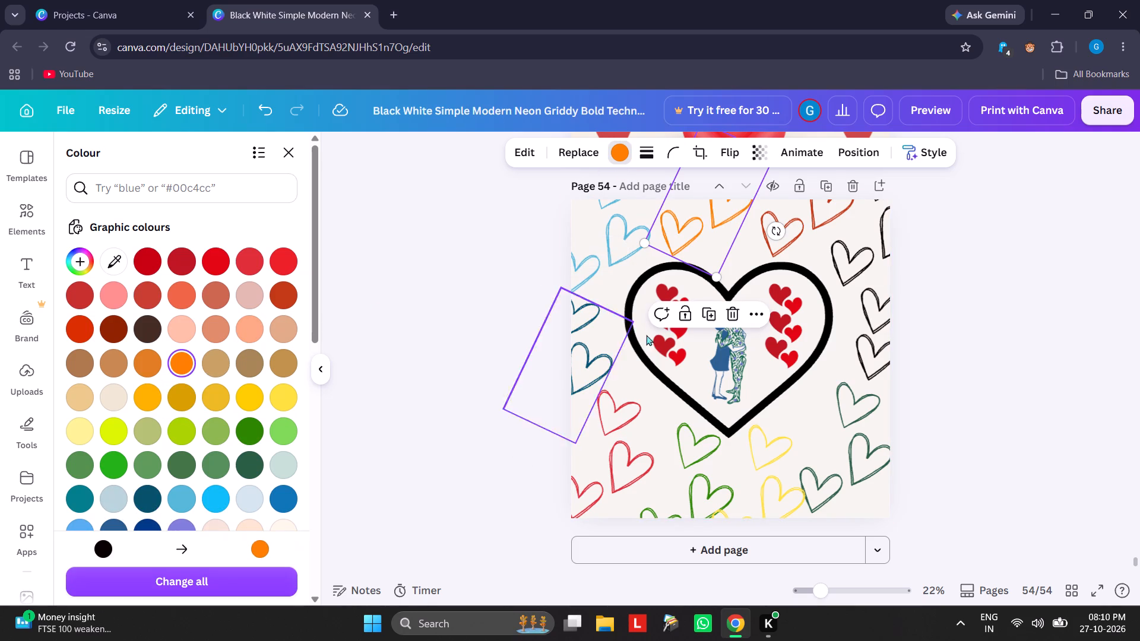
Recolour the right-edge heart cluster just above the dark green one orange (#ffb100) and the upper-right corner cluster purple.
{"action": "left_click", "coordinate": [866, 333]}
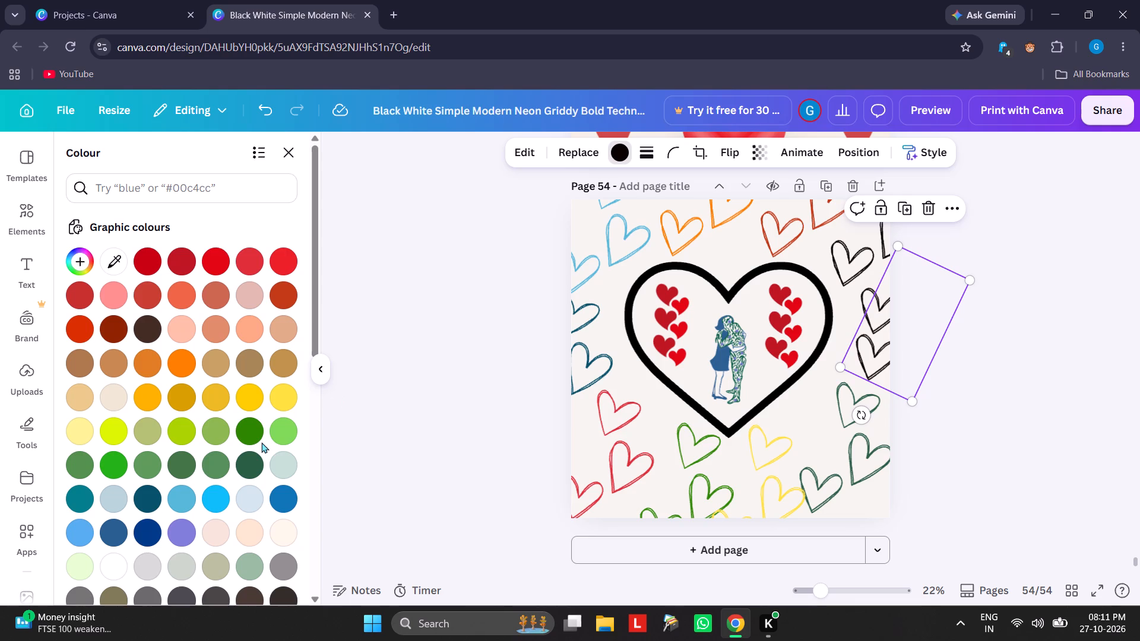
{"action": "scroll", "coordinate": [243, 537], "scroll_direction": "down", "scroll_amount": 4}
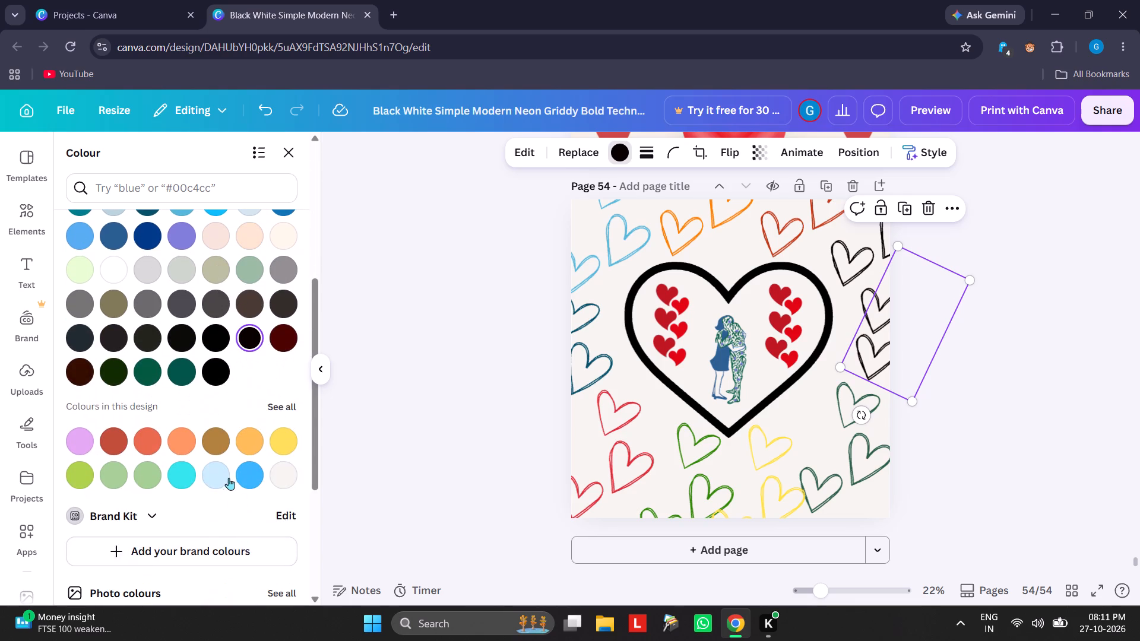
{"action": "scroll", "coordinate": [228, 475], "scroll_direction": "down", "scroll_amount": 1}
{"action": "scroll", "coordinate": [228, 475], "scroll_direction": "up", "scroll_amount": 5}
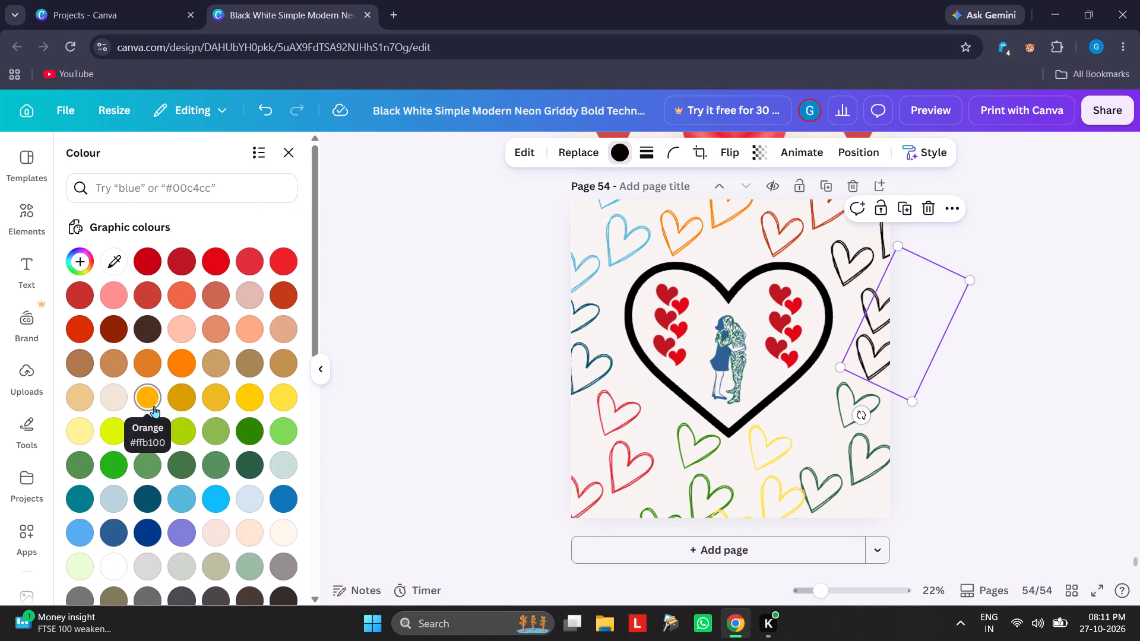
{"action": "left_click", "coordinate": [154, 406]}
{"action": "left_click", "coordinate": [850, 268]}
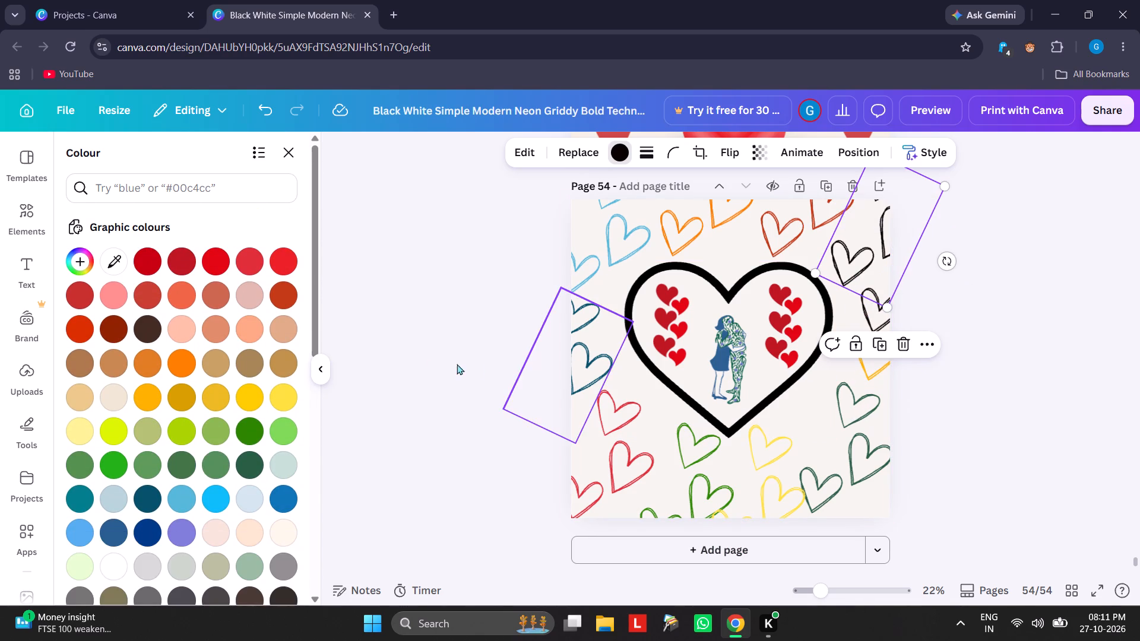
{"action": "left_click", "coordinate": [178, 526]}
{"action": "left_click", "coordinate": [1021, 431]}
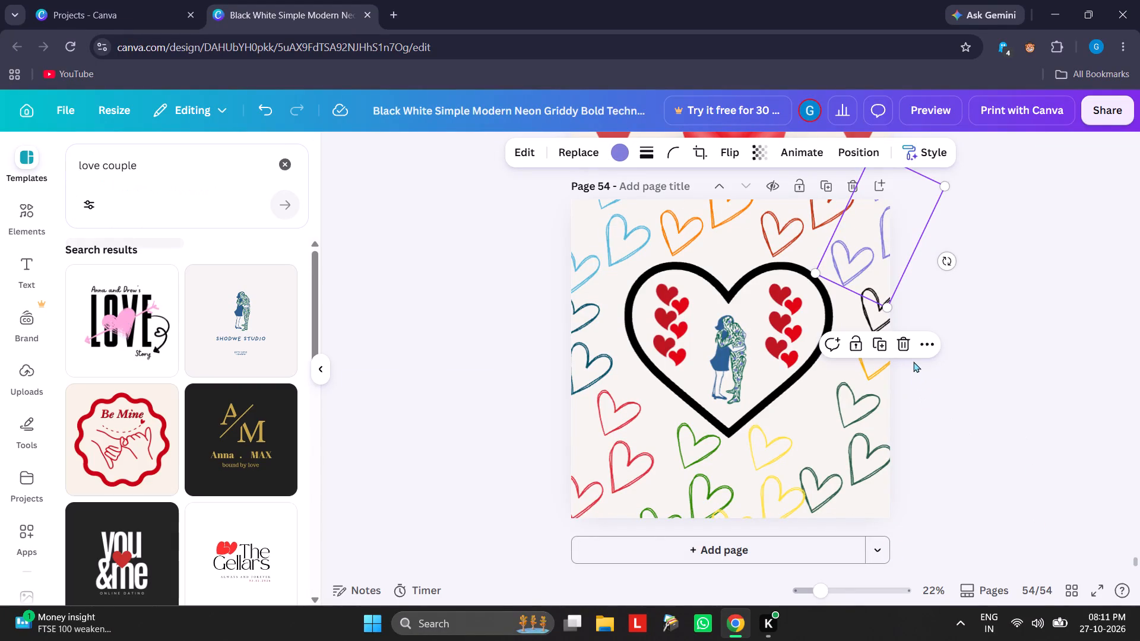
{"action": "left_click", "coordinate": [998, 392]}
Recolour the yellow heart cluster below the large heart's tip medium blue.
{"action": "left_click", "coordinate": [873, 304]}
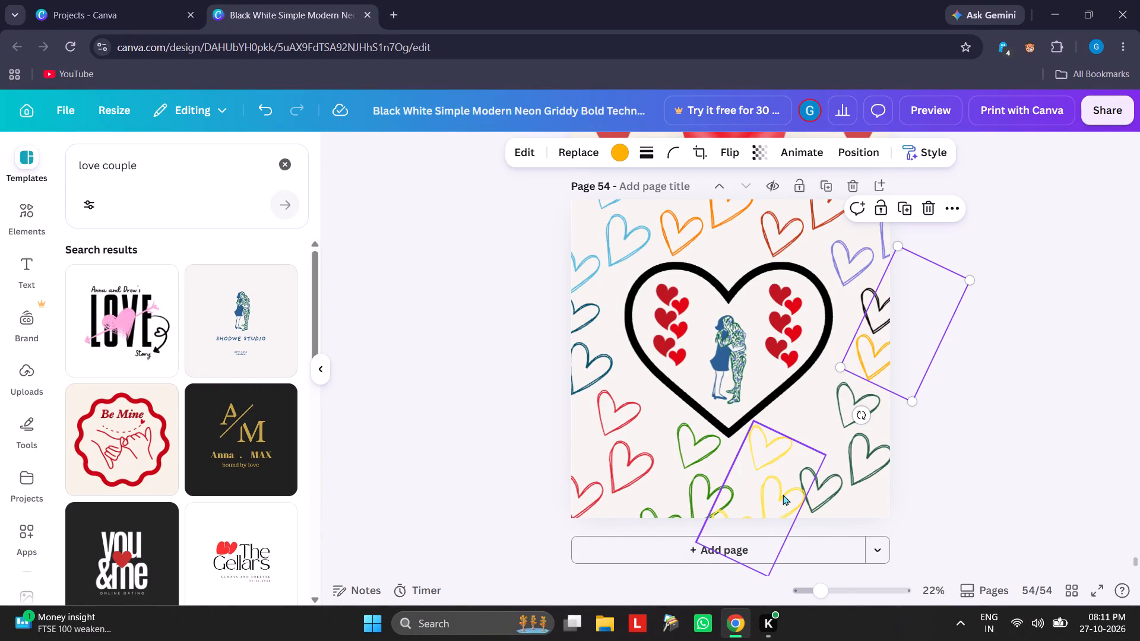
{"action": "left_click", "coordinate": [783, 494]}
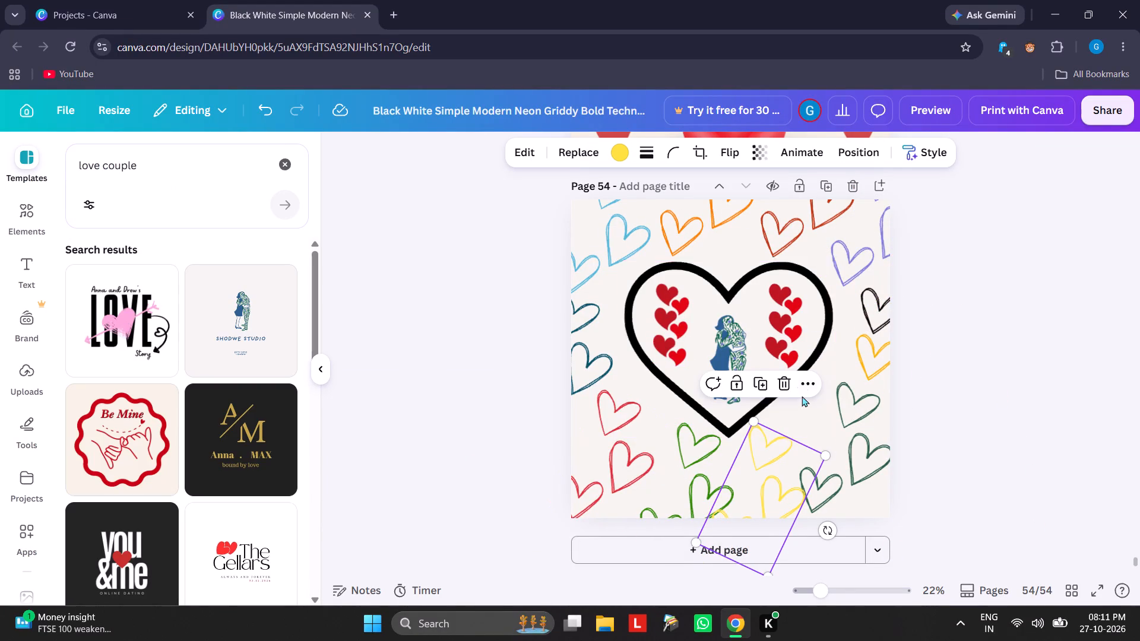
{"action": "left_click", "coordinate": [772, 449]}
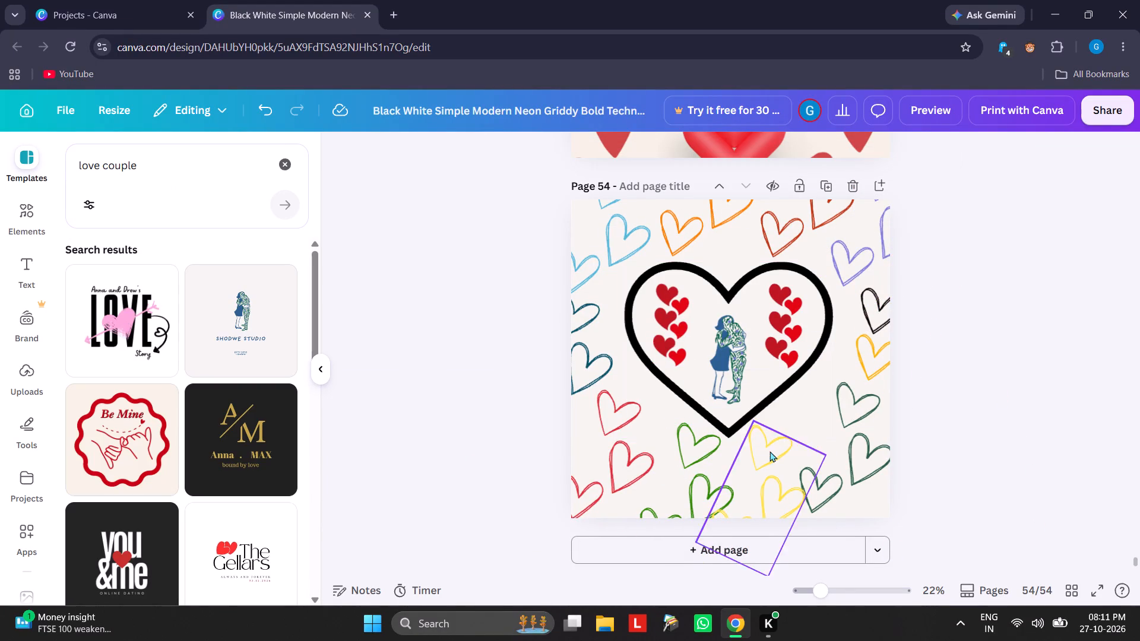
{"action": "left_click", "coordinate": [975, 431]}
{"action": "left_click", "coordinate": [798, 449]}
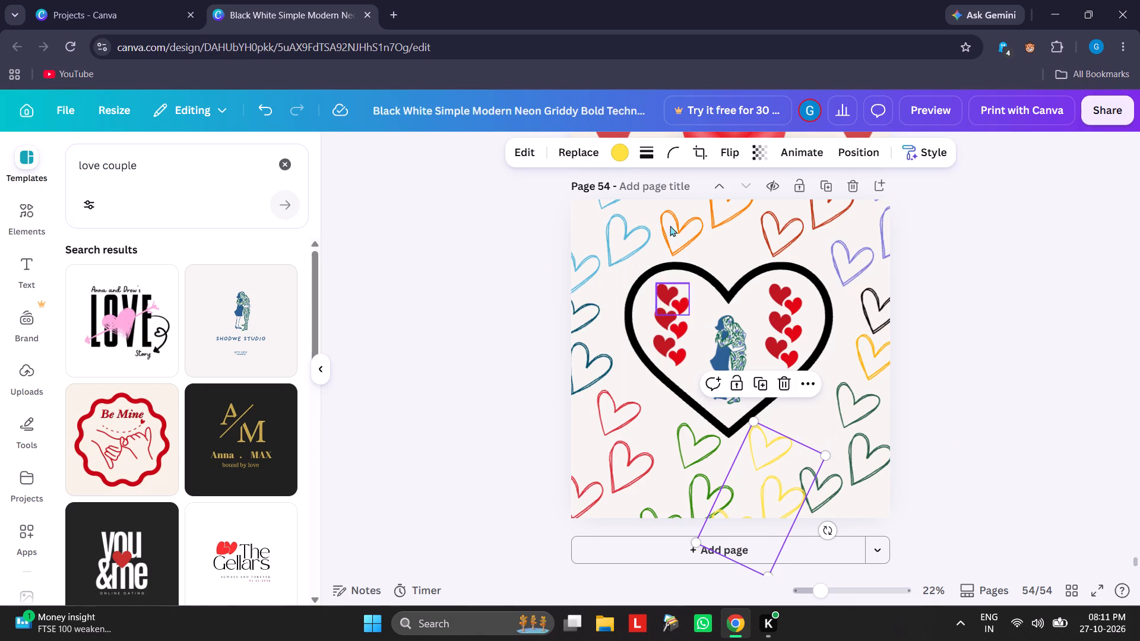
{"action": "left_click", "coordinate": [630, 156]}
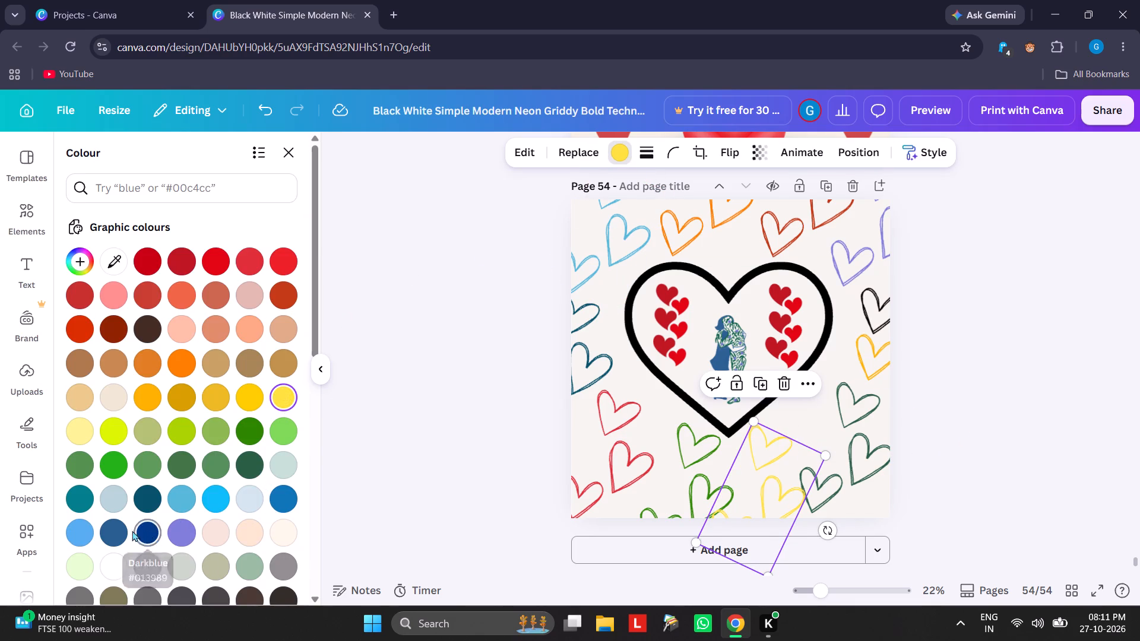
{"action": "left_click", "coordinate": [105, 532]}
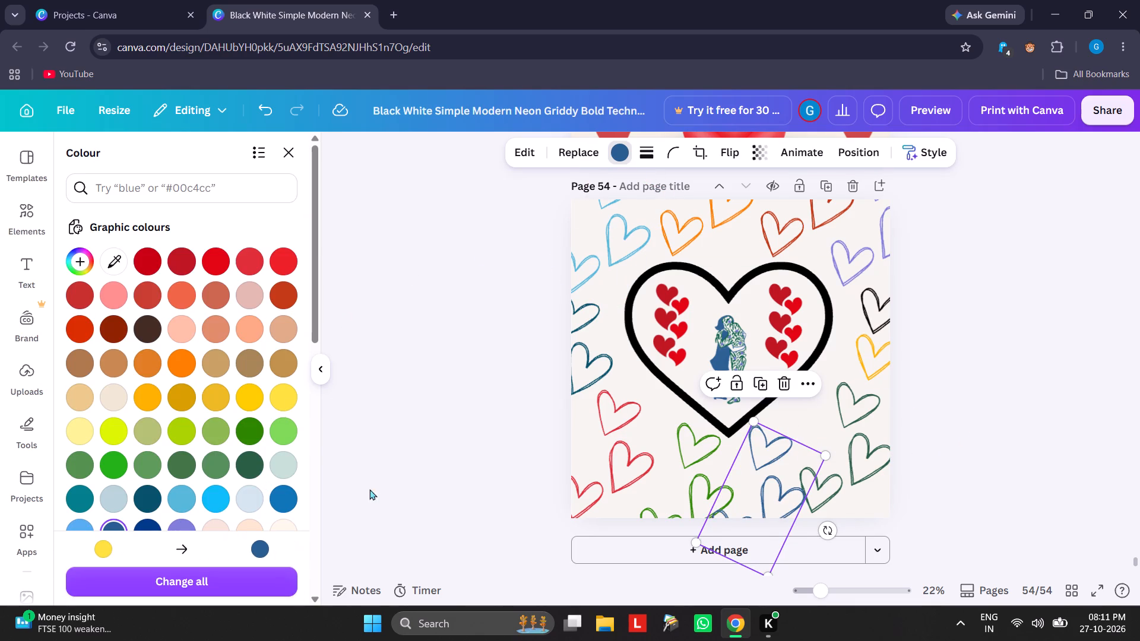
Review the recent couple-themed designs, looking from page 54 back to page 49, and glance over the love couple template results.
{"action": "left_click", "coordinate": [1109, 319]}
{"action": "left_click", "coordinate": [1075, 412]}
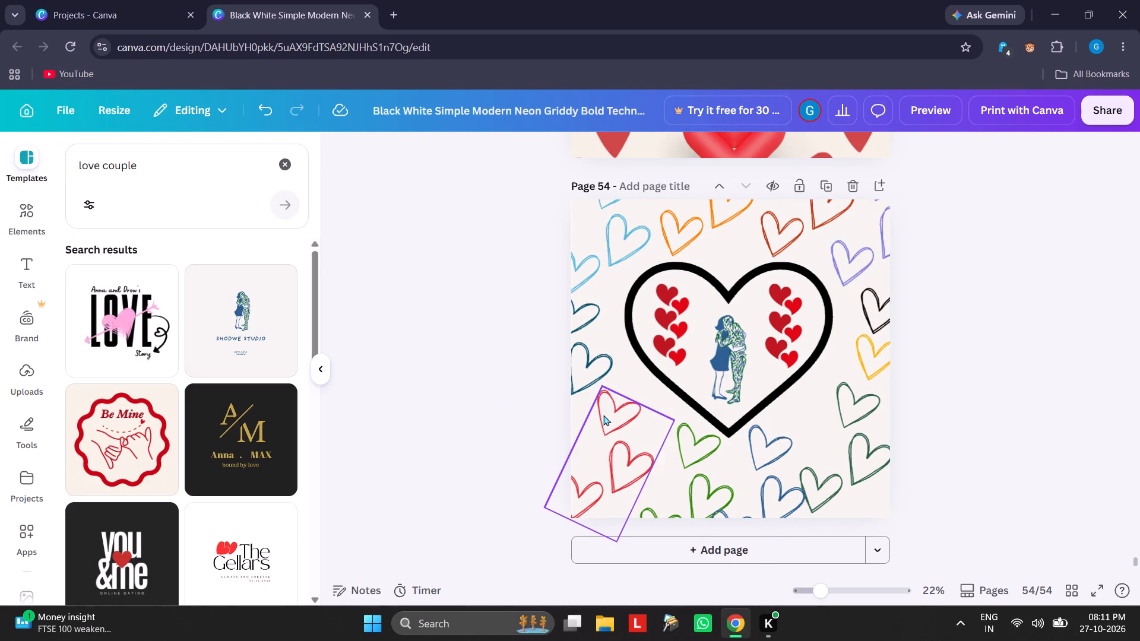
{"action": "scroll", "coordinate": [205, 361], "scroll_direction": "down", "scroll_amount": 3}
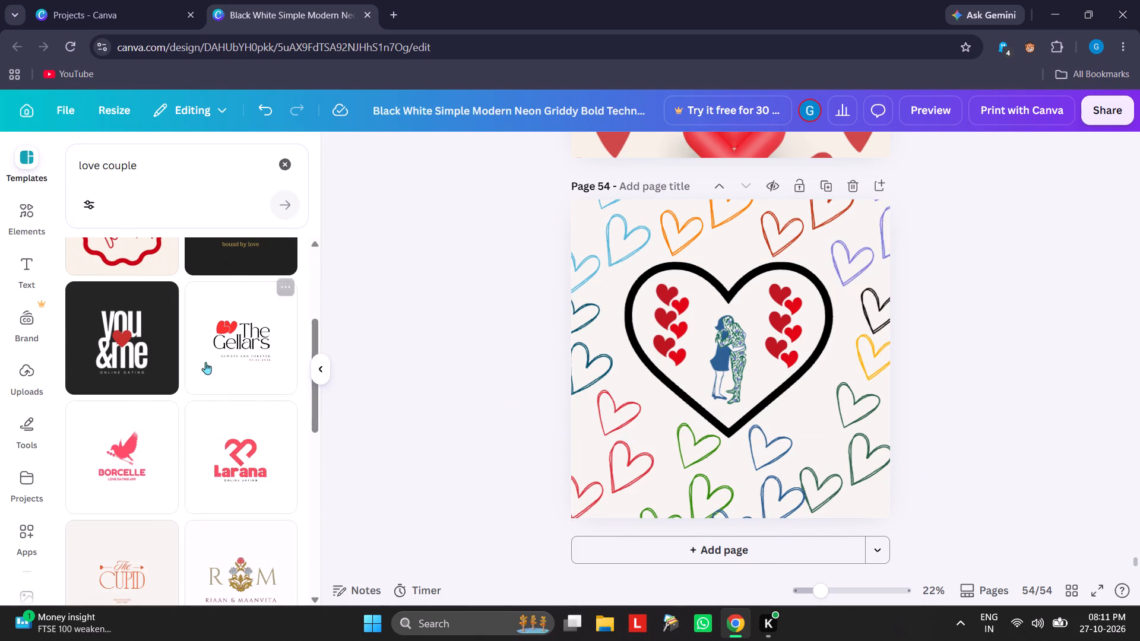
{"action": "scroll", "coordinate": [593, 412], "scroll_direction": "up", "scroll_amount": 2}
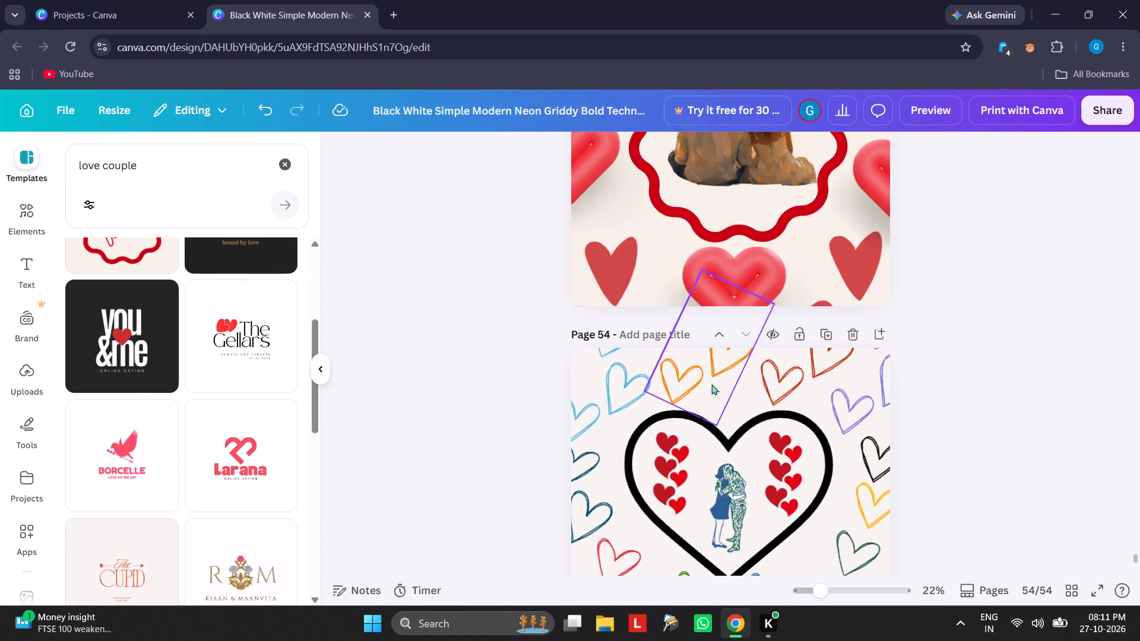
{"action": "scroll", "coordinate": [758, 369], "scroll_direction": "up", "scroll_amount": 6}
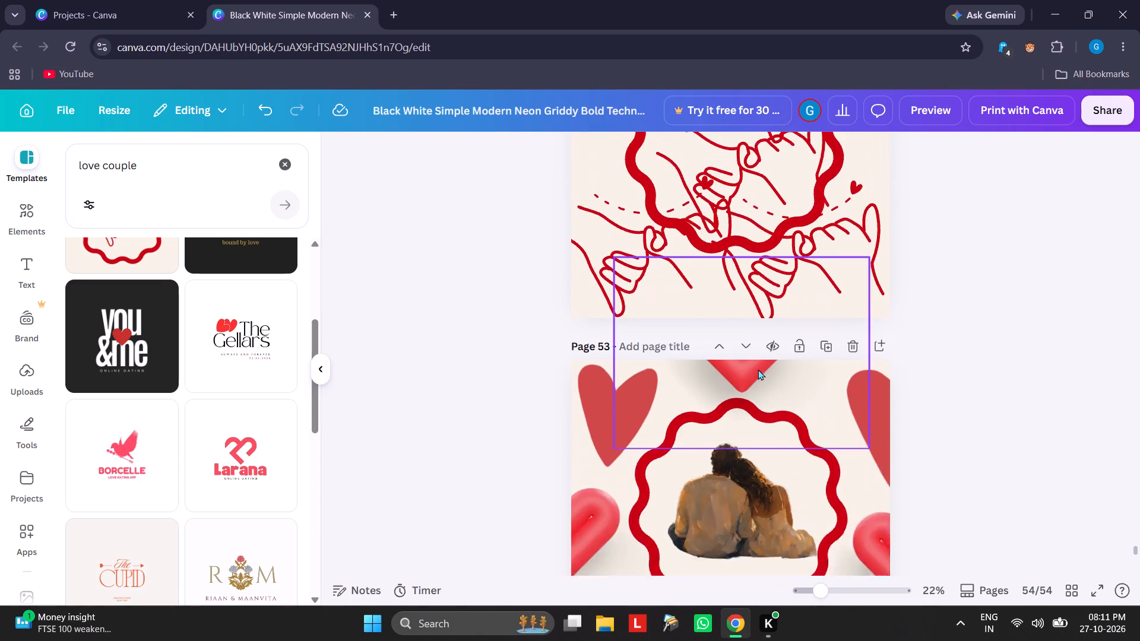
{"action": "scroll", "coordinate": [758, 369], "scroll_direction": "up", "scroll_amount": 6}
{"action": "scroll", "coordinate": [758, 369], "scroll_direction": "down", "scroll_amount": 2}
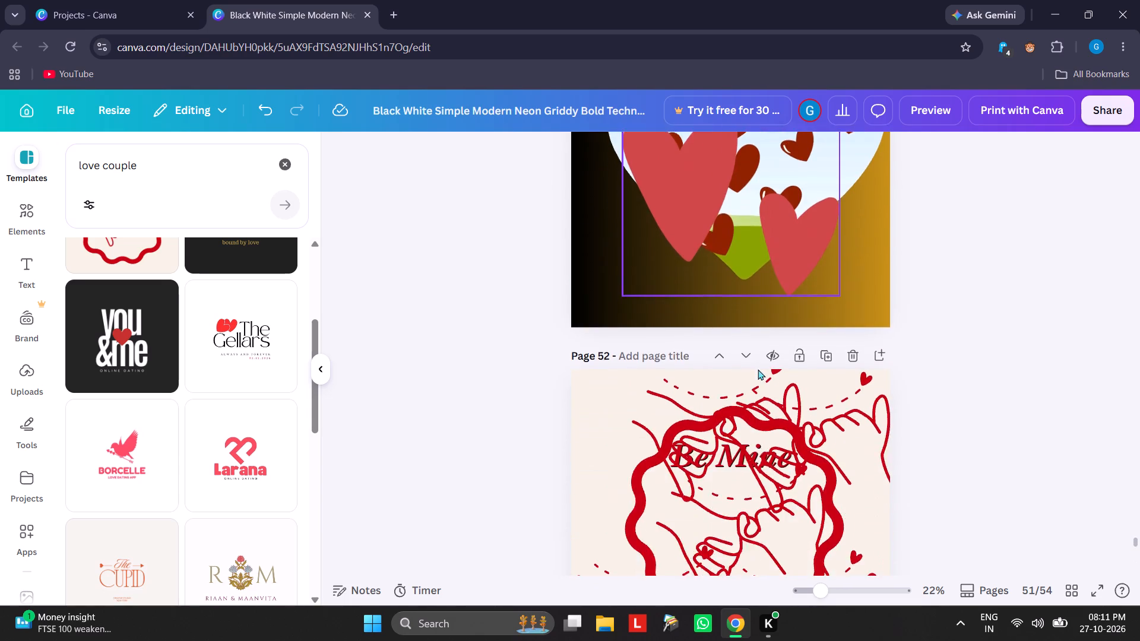
{"action": "scroll", "coordinate": [758, 369], "scroll_direction": "down", "scroll_amount": 18}
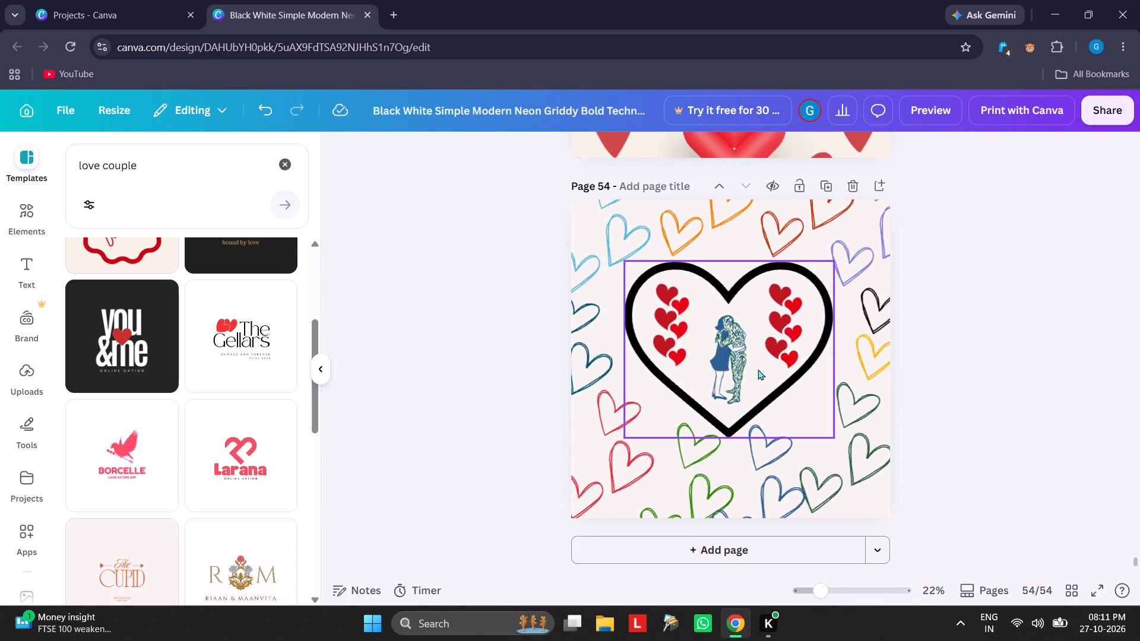
{"action": "scroll", "coordinate": [830, 483], "scroll_direction": "up", "scroll_amount": 13}
{"action": "scroll", "coordinate": [830, 483], "scroll_direction": "down", "scroll_amount": 1}
{"action": "scroll", "coordinate": [830, 483], "scroll_direction": "up", "scroll_amount": 12}
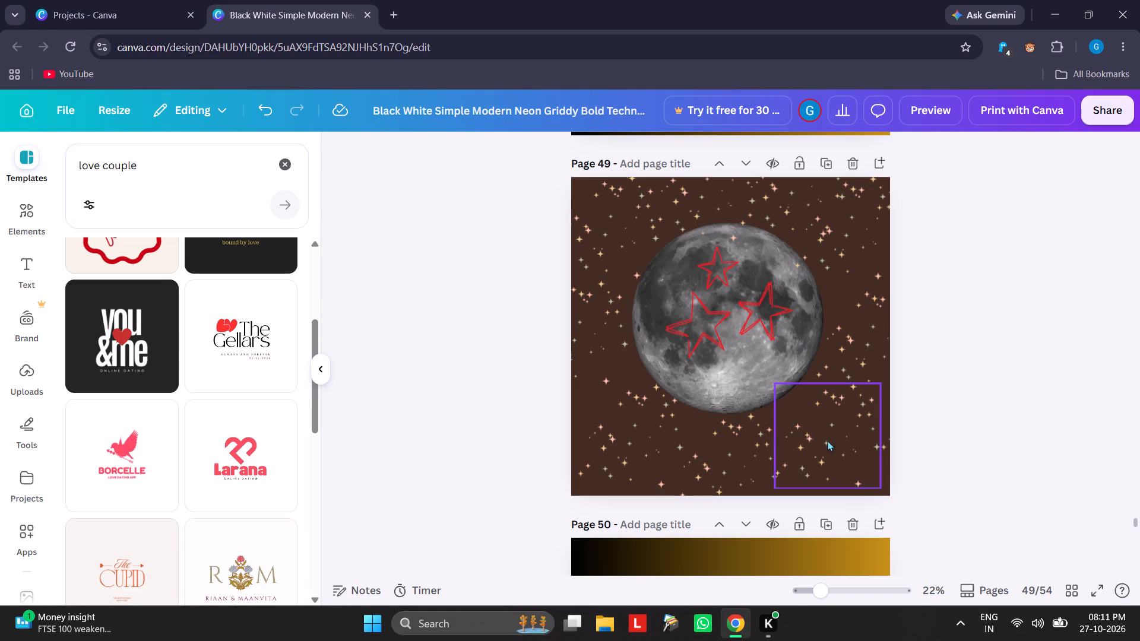
Duplicate the lower-left gold star cluster on page 49 three times, spreading the copies up along the page's left edge.
{"action": "left_click", "coordinate": [685, 311]}
{"action": "left_click", "coordinate": [652, 415]}
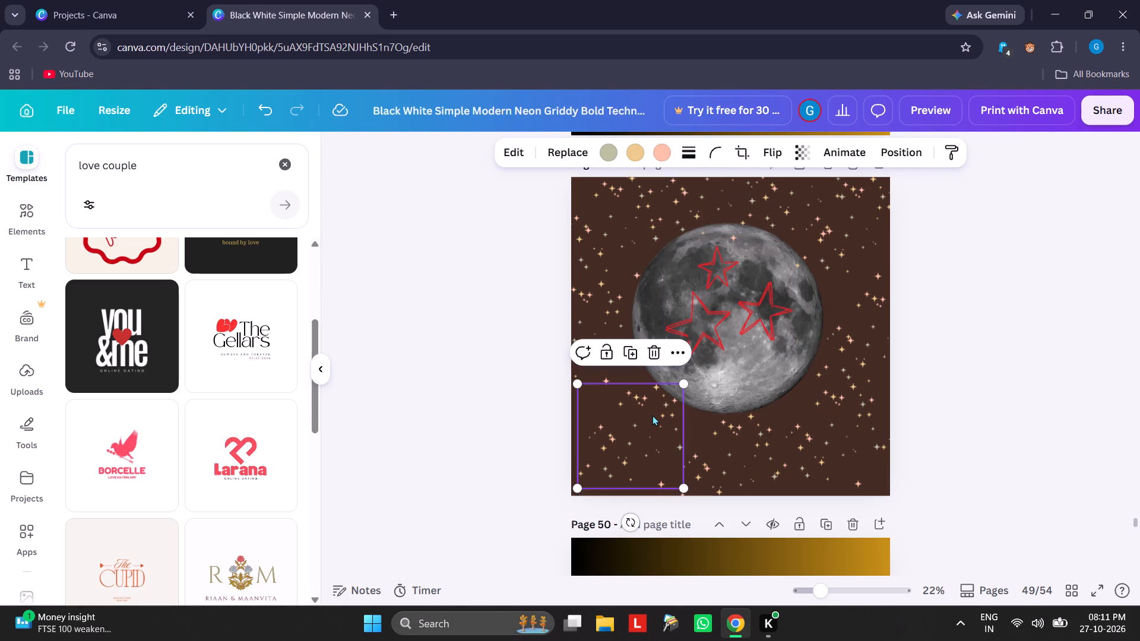
{"action": "left_click", "coordinate": [632, 352]}
{"action": "left_click_drag", "start_coordinate": [631, 450], "coordinate": [640, 453]}
{"action": "left_click", "coordinate": [645, 360]}
{"action": "left_click_drag", "start_coordinate": [639, 435], "coordinate": [596, 383]}
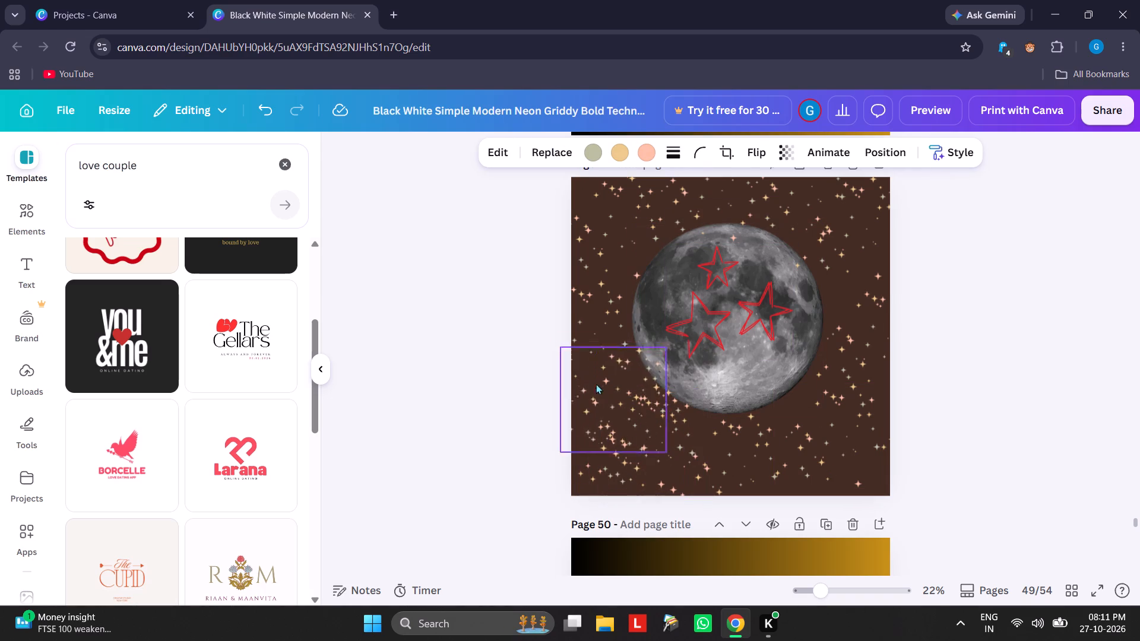
{"action": "left_click_drag", "start_coordinate": [596, 383], "coordinate": [589, 365]}
{"action": "left_click", "coordinate": [606, 297]}
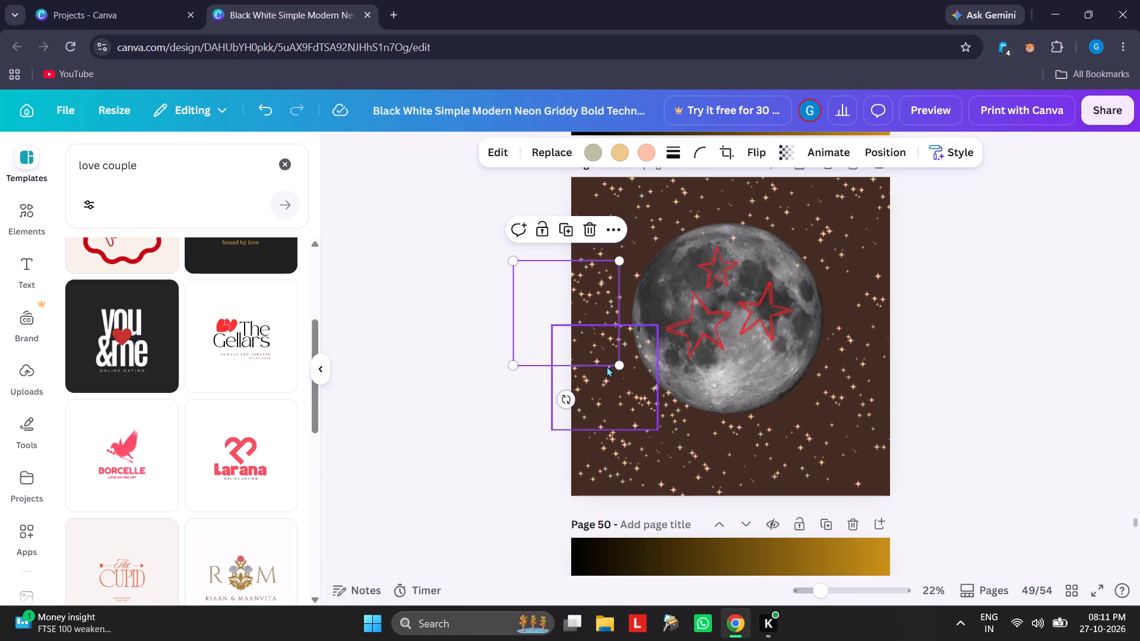
Shift the middle star-cluster copy beside the moon's lower-left side on page 49 down-left, and delete it.
{"action": "left_click", "coordinate": [604, 358]}
{"action": "left_click_drag", "start_coordinate": [625, 372], "coordinate": [601, 376]}
{"action": "left_click_drag", "start_coordinate": [605, 382], "coordinate": [605, 402]}
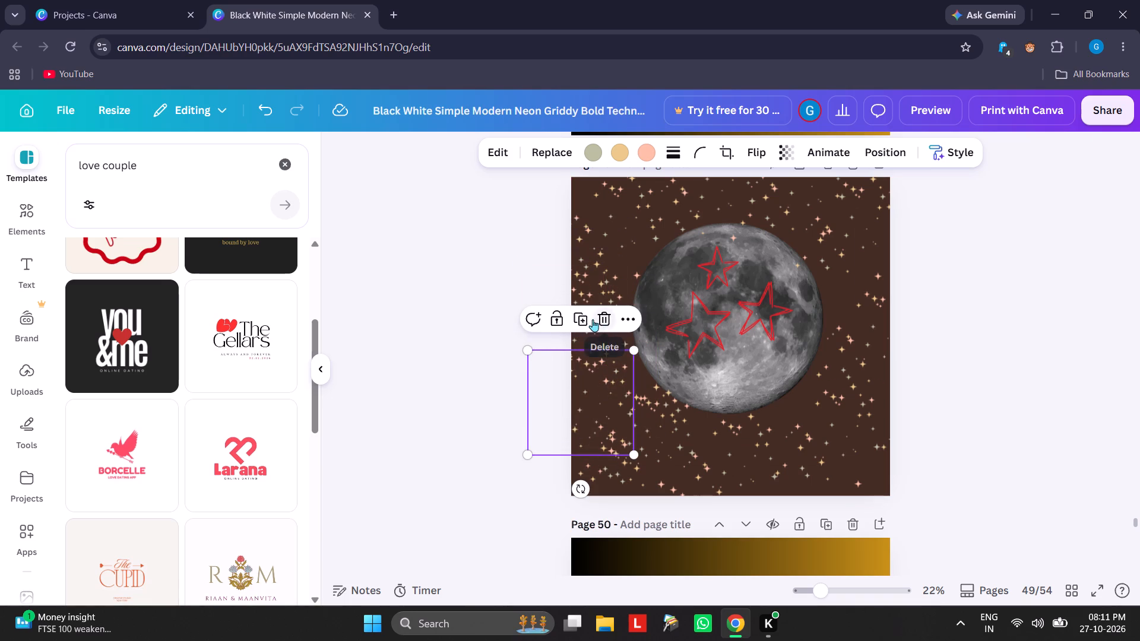
{"action": "left_click", "coordinate": [593, 319]}
Move the central grey-green mountain on page 48 slightly higher between the two road-and-mountain illustrations.
{"action": "scroll", "coordinate": [667, 389], "scroll_direction": "up", "scroll_amount": 3}
{"action": "scroll", "coordinate": [712, 417], "scroll_direction": "up", "scroll_amount": 7}
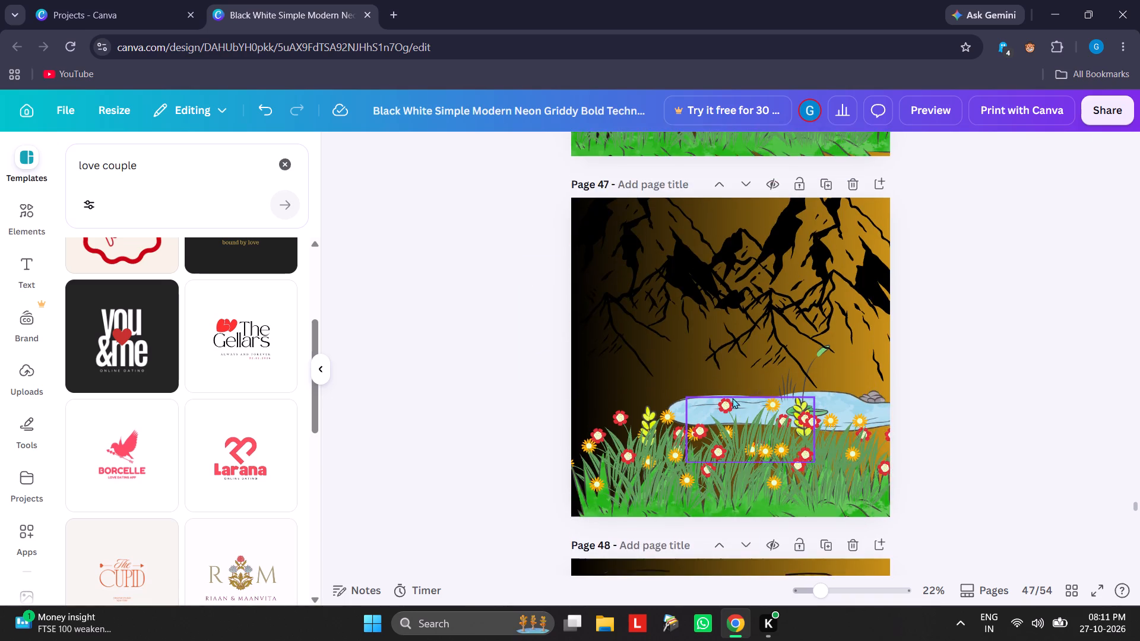
{"action": "scroll", "coordinate": [732, 398], "scroll_direction": "down", "scroll_amount": 6}
{"action": "scroll", "coordinate": [732, 398], "scroll_direction": "up", "scroll_amount": 1}
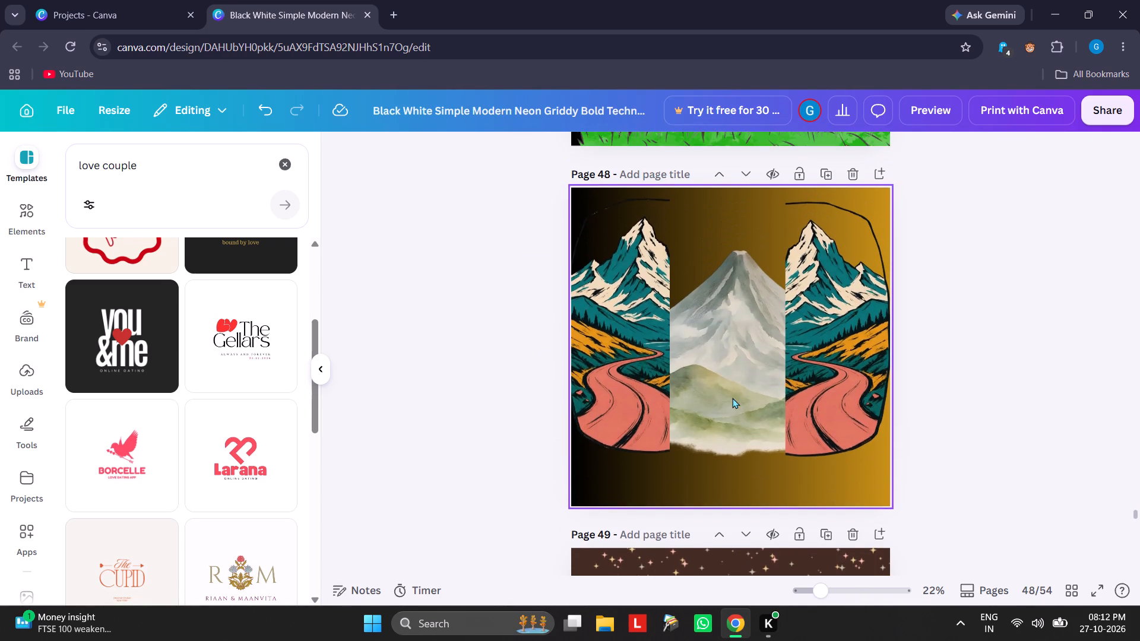
{"action": "left_click_drag", "start_coordinate": [720, 353], "coordinate": [707, 347]}
{"action": "left_click_drag", "start_coordinate": [800, 342], "coordinate": [798, 341]}
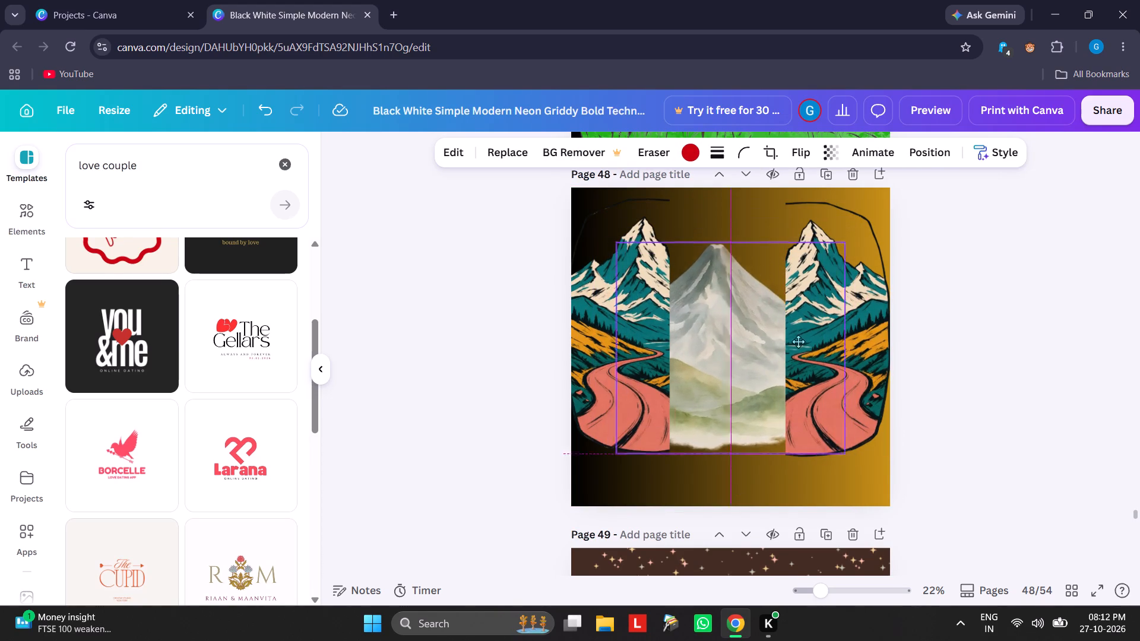
{"action": "left_click_drag", "start_coordinate": [798, 341], "coordinate": [813, 339]}
{"action": "left_click", "coordinate": [926, 385]}
Review the earlier illustrated pages, looking from page 47 back to page 28.
{"action": "scroll", "coordinate": [796, 396], "scroll_direction": "up", "scroll_amount": 5}
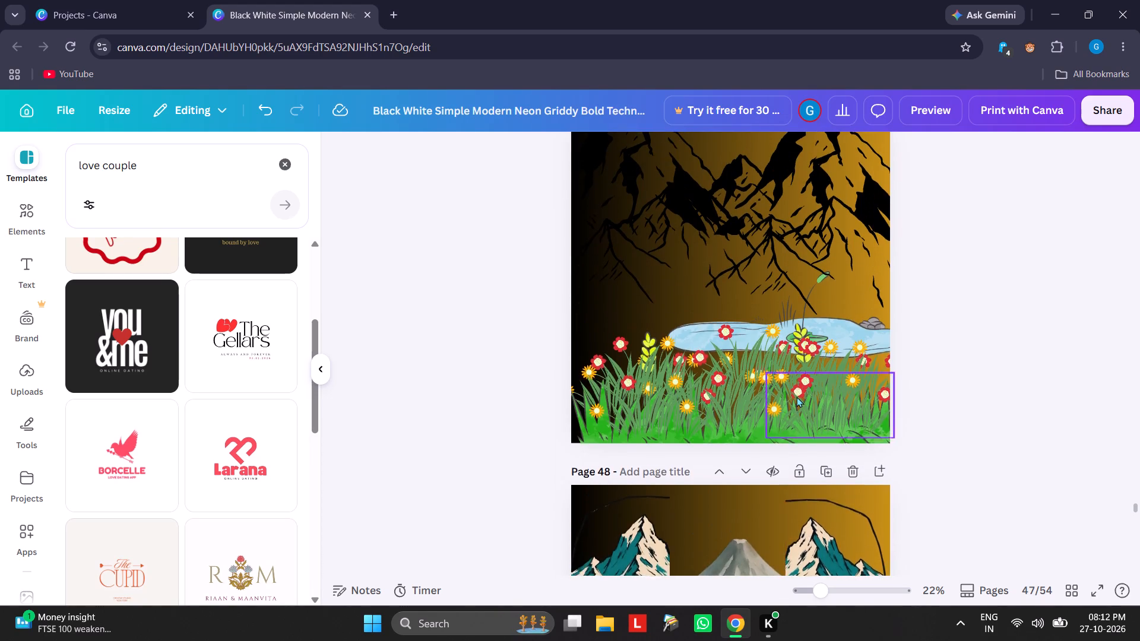
{"action": "scroll", "coordinate": [796, 396], "scroll_direction": "up", "scroll_amount": 1}
{"action": "left_click", "coordinate": [781, 383]}
{"action": "scroll", "coordinate": [787, 392], "scroll_direction": "up", "scroll_amount": 6}
{"action": "left_click", "coordinate": [736, 394]}
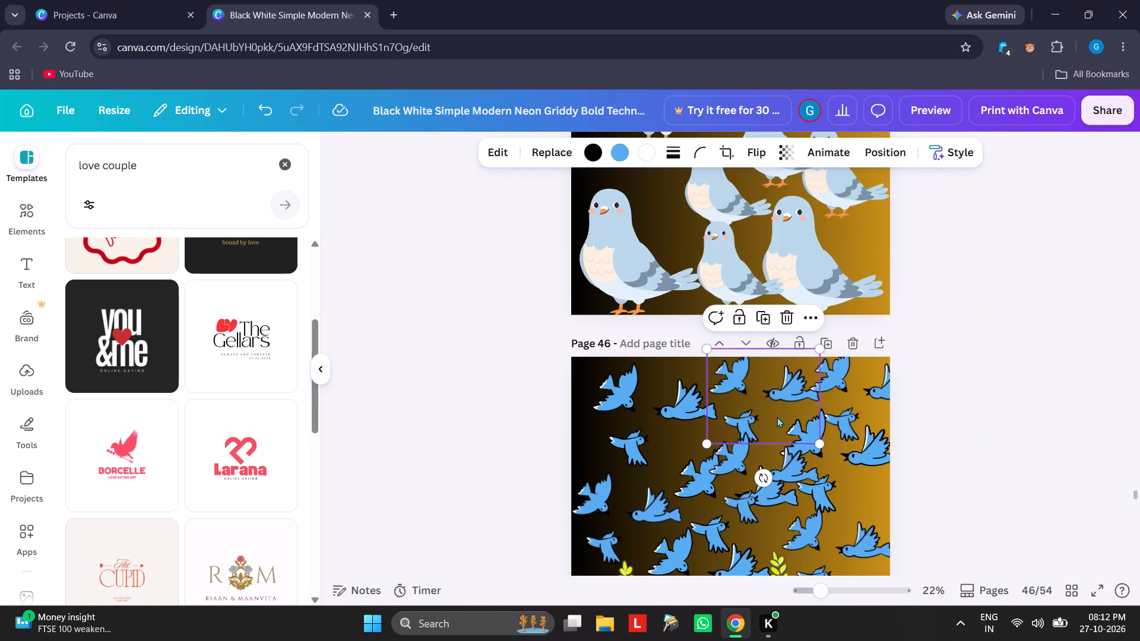
{"action": "scroll", "coordinate": [780, 419], "scroll_direction": "up", "scroll_amount": 3}
{"action": "left_click", "coordinate": [753, 413]}
{"action": "scroll", "coordinate": [775, 423], "scroll_direction": "up", "scroll_amount": 5}
{"action": "left_click", "coordinate": [773, 408]}
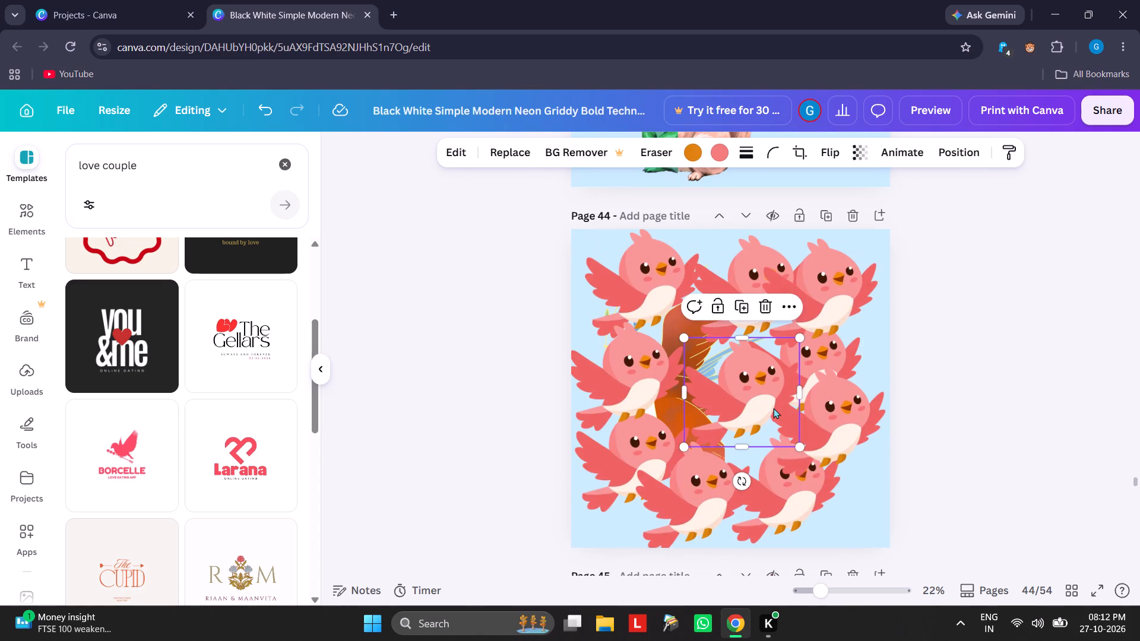
{"action": "scroll", "coordinate": [796, 420], "scroll_direction": "up", "scroll_amount": 5}
{"action": "scroll", "coordinate": [796, 420], "scroll_direction": "down", "scroll_amount": 1}
{"action": "scroll", "coordinate": [796, 420], "scroll_direction": "up", "scroll_amount": 2}
{"action": "left_click", "coordinate": [736, 405]}
{"action": "scroll", "coordinate": [781, 436], "scroll_direction": "up", "scroll_amount": 18}
{"action": "scroll", "coordinate": [781, 436], "scroll_direction": "up", "scroll_amount": 3}
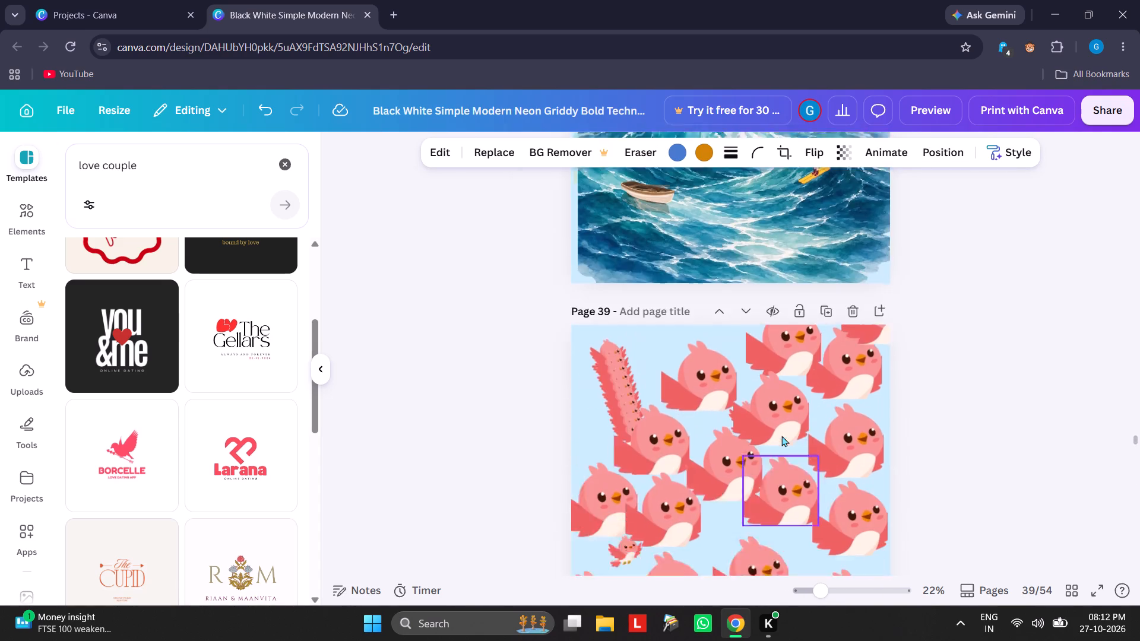
{"action": "scroll", "coordinate": [781, 436], "scroll_direction": "up", "scroll_amount": 7}
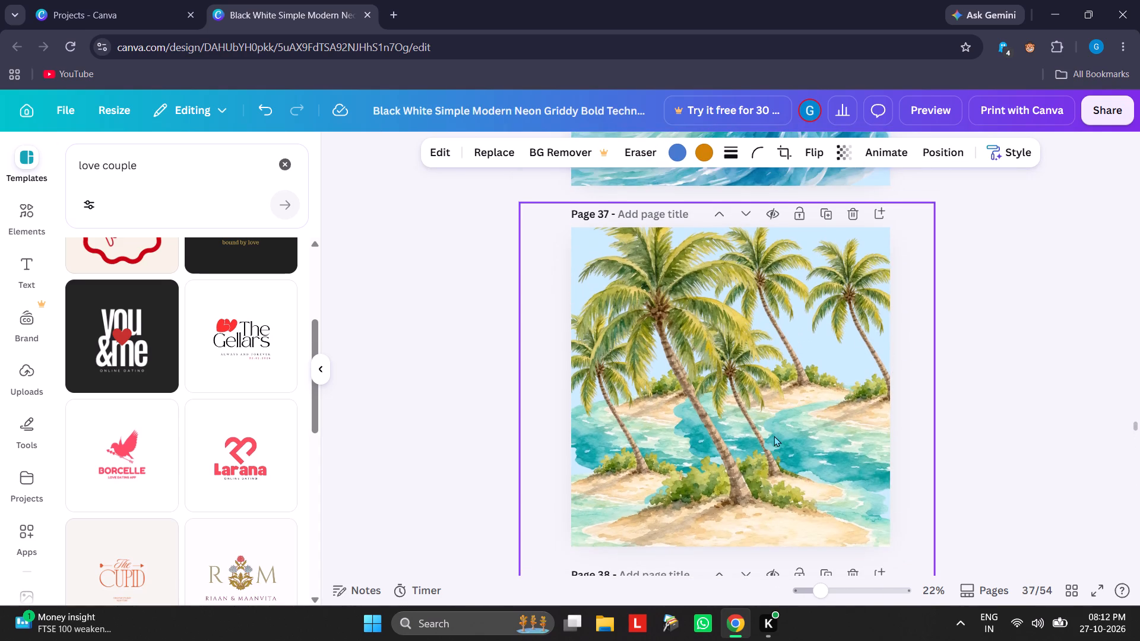
{"action": "scroll", "coordinate": [774, 436], "scroll_direction": "up", "scroll_amount": 16}
{"action": "scroll", "coordinate": [774, 436], "scroll_direction": "down", "scroll_amount": 1}
{"action": "scroll", "coordinate": [774, 436], "scroll_direction": "up", "scroll_amount": 12}
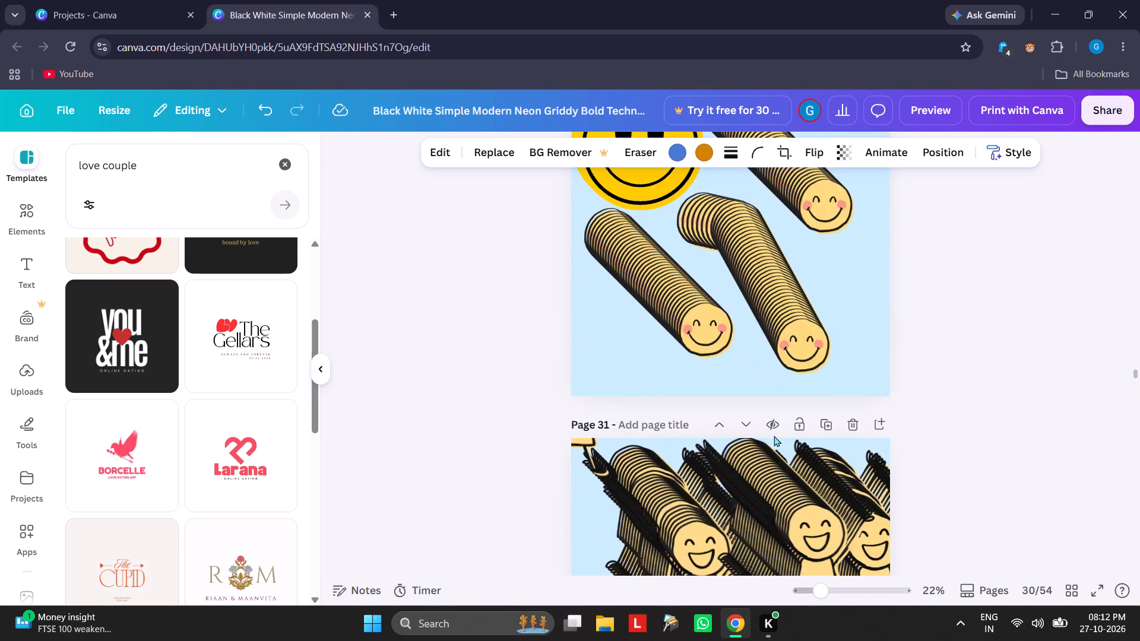
{"action": "scroll", "coordinate": [774, 436], "scroll_direction": "up", "scroll_amount": 7}
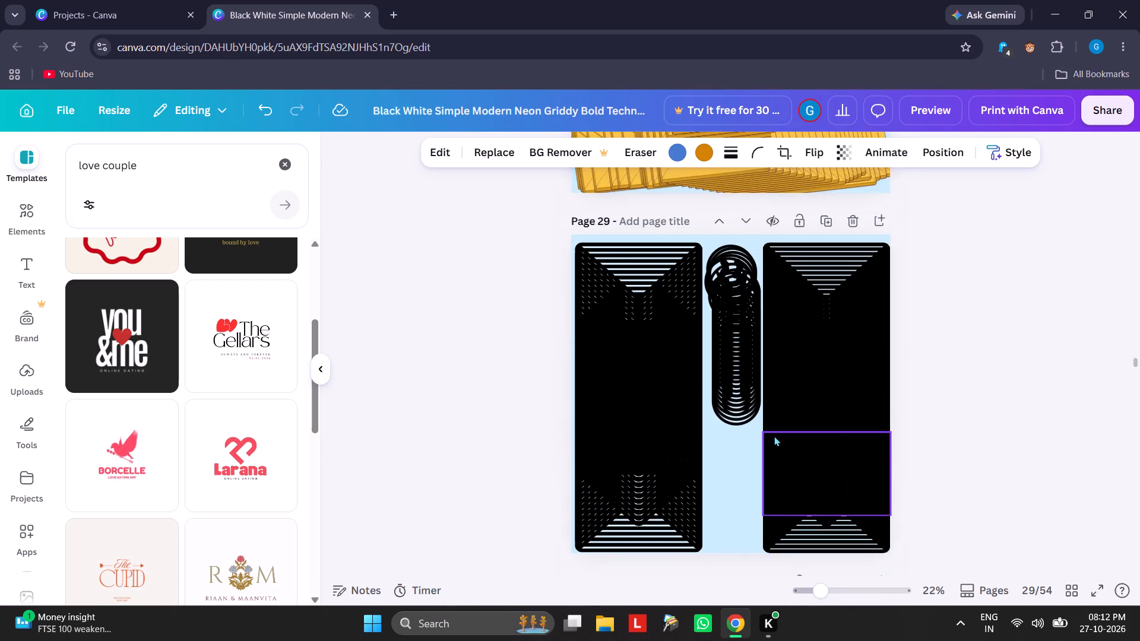
{"action": "scroll", "coordinate": [774, 436], "scroll_direction": "up", "scroll_amount": 6}
On page 33, delete one stacked black heart-line copy and move another down to the empty space at the page's bottom edge.
{"action": "scroll", "coordinate": [774, 436], "scroll_direction": "down", "scroll_amount": 5}
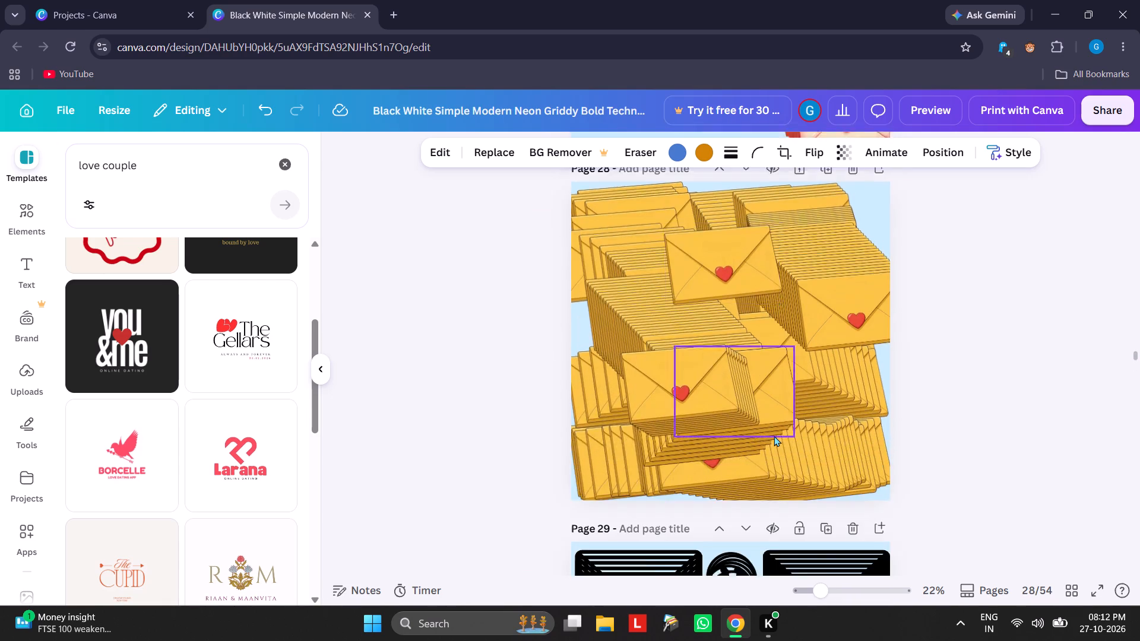
{"action": "scroll", "coordinate": [774, 436], "scroll_direction": "down", "scroll_amount": 6}
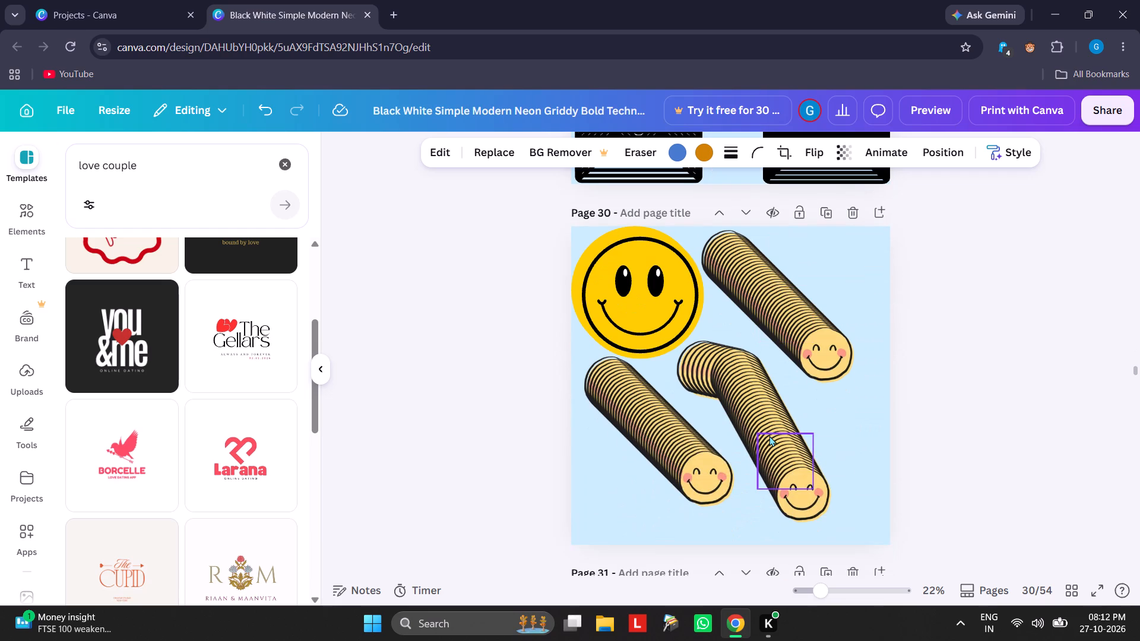
{"action": "scroll", "coordinate": [769, 436], "scroll_direction": "down", "scroll_amount": 5}
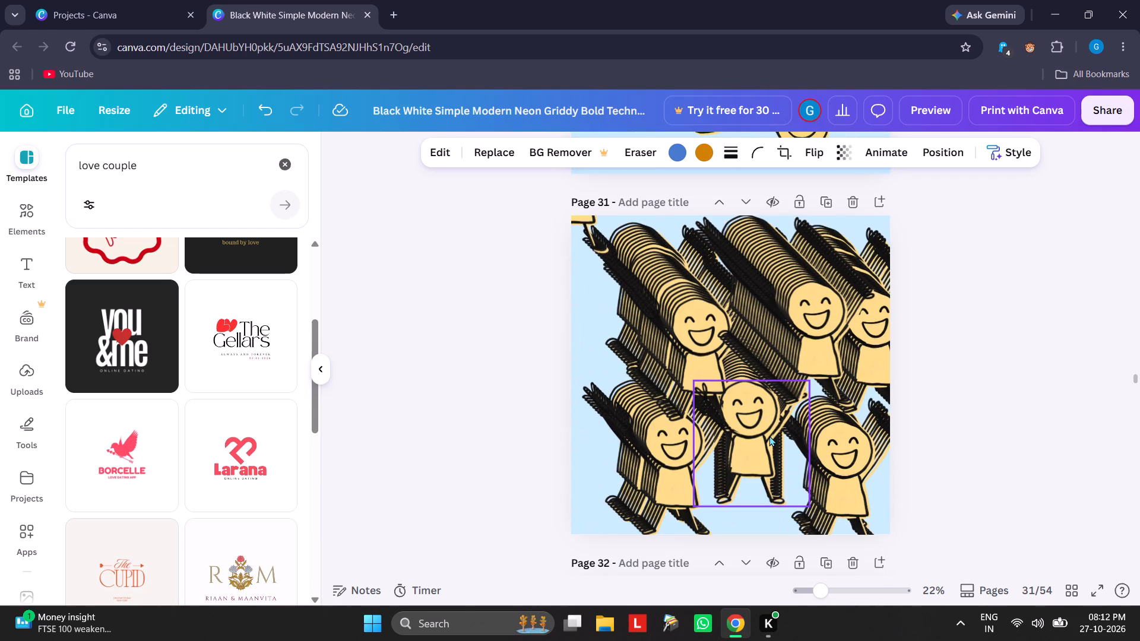
{"action": "scroll", "coordinate": [769, 436], "scroll_direction": "down", "scroll_amount": 6}
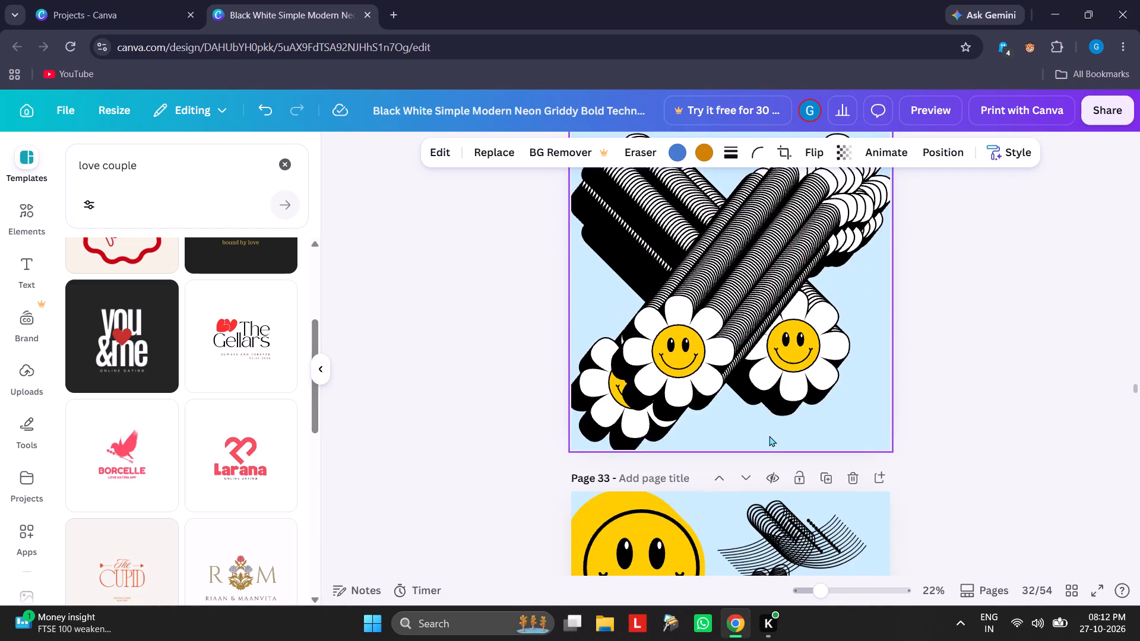
{"action": "scroll", "coordinate": [769, 436], "scroll_direction": "down", "scroll_amount": 5}
{"action": "left_click", "coordinate": [689, 364]}
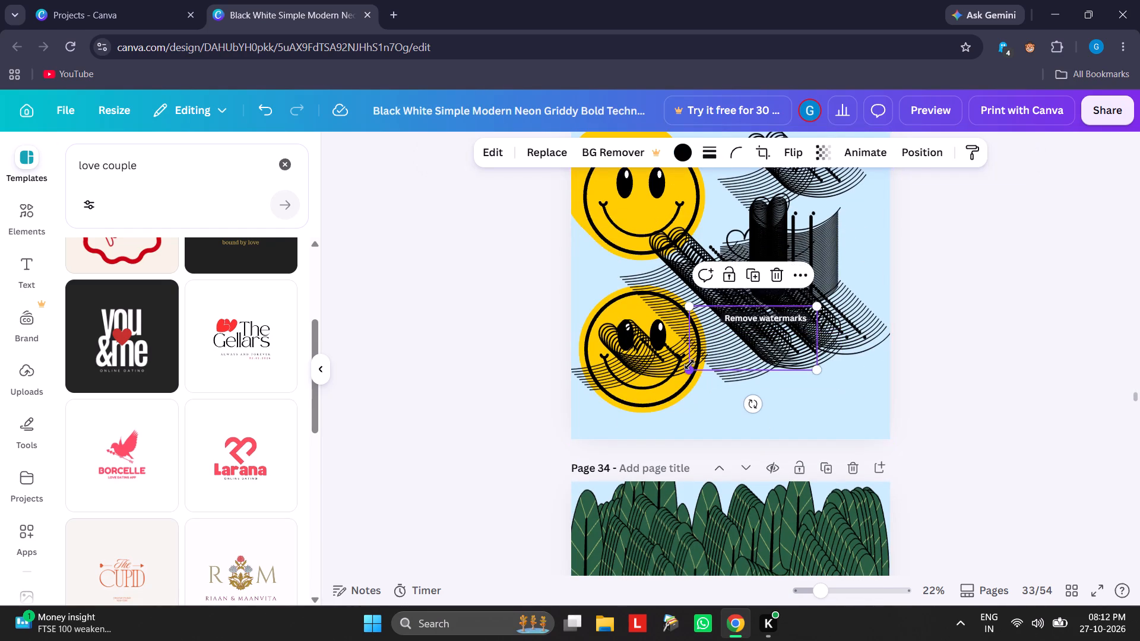
{"action": "left_click", "coordinate": [774, 276]}
{"action": "left_click_drag", "start_coordinate": [751, 337], "coordinate": [751, 353]}
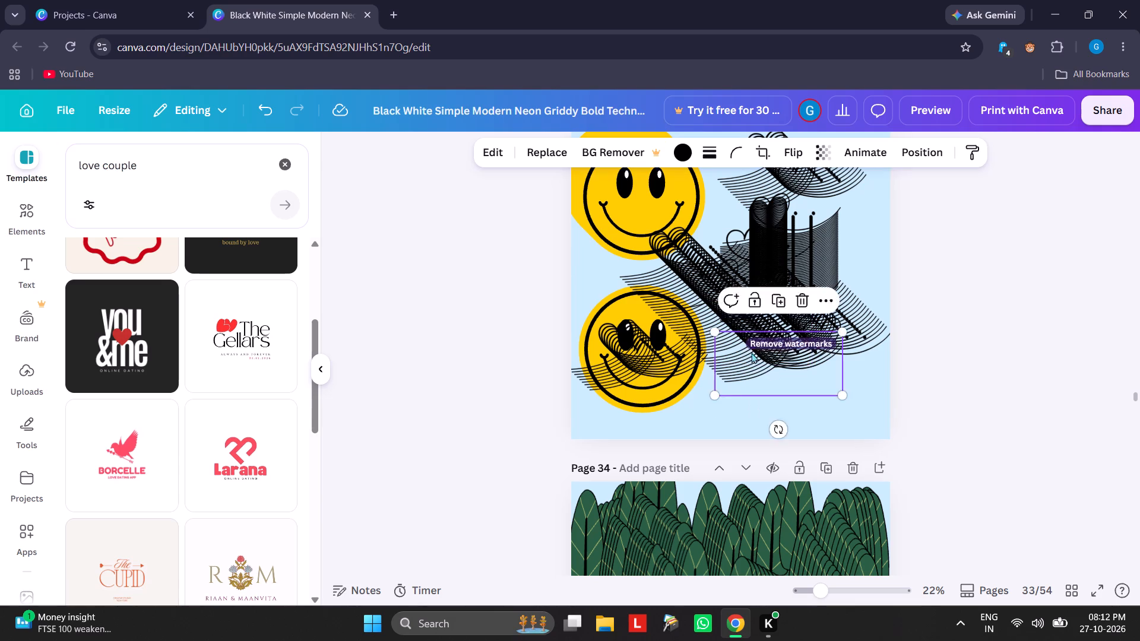
{"action": "left_click_drag", "start_coordinate": [751, 353], "coordinate": [764, 380]}
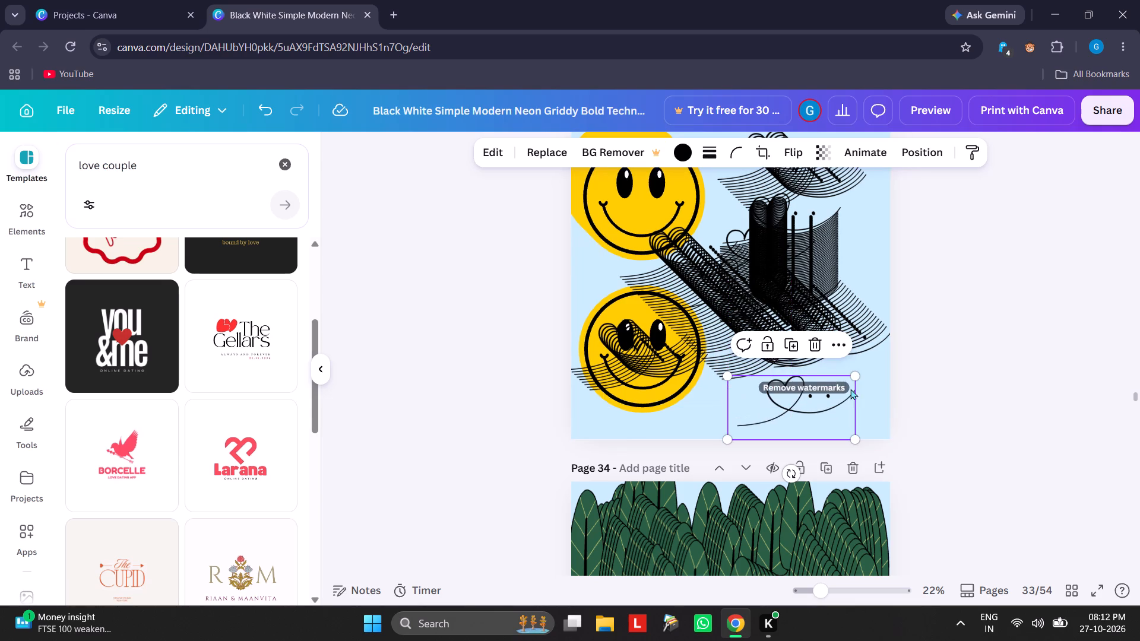
Review the earlier pages from page 33 back to the purple couples collage on page 24.
{"action": "scroll", "coordinate": [850, 389], "scroll_direction": "up", "scroll_amount": 7}
{"action": "scroll", "coordinate": [850, 389], "scroll_direction": "down", "scroll_amount": 1}
{"action": "scroll", "coordinate": [850, 389], "scroll_direction": "up", "scroll_amount": 7}
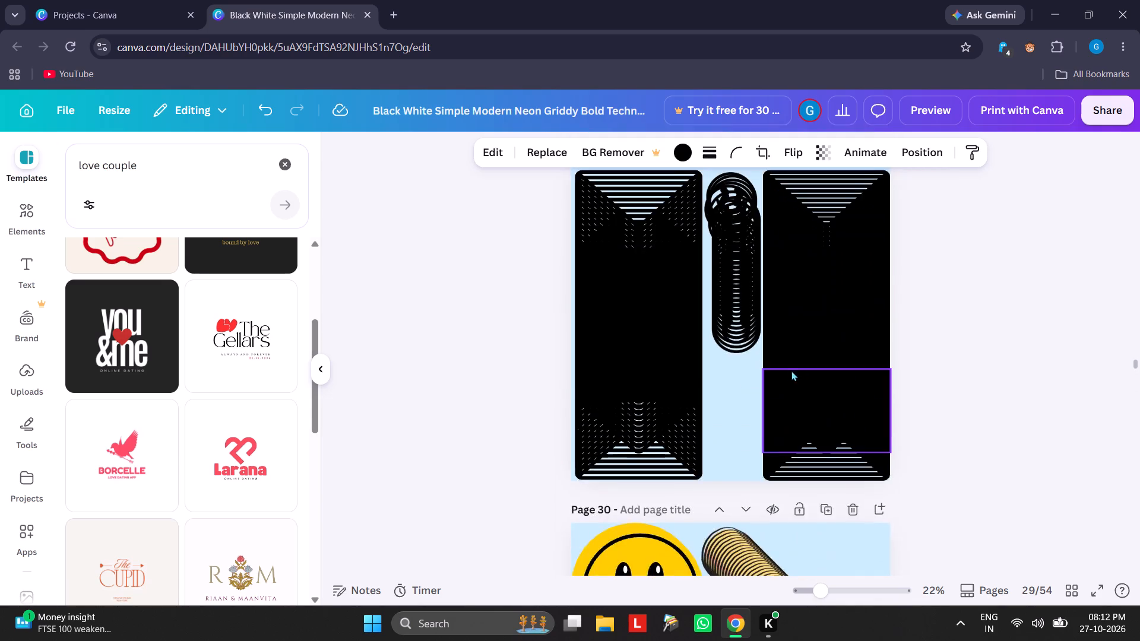
{"action": "scroll", "coordinate": [788, 370], "scroll_direction": "up", "scroll_amount": 11}
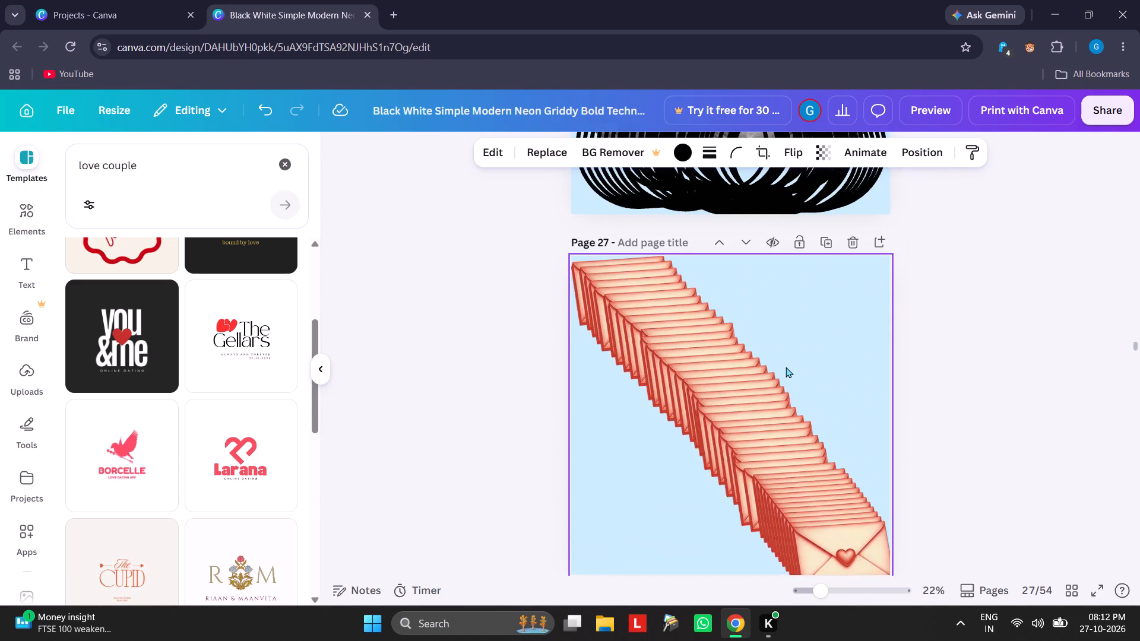
{"action": "scroll", "coordinate": [786, 367], "scroll_direction": "up", "scroll_amount": 13}
{"action": "scroll", "coordinate": [786, 367], "scroll_direction": "down", "scroll_amount": 3}
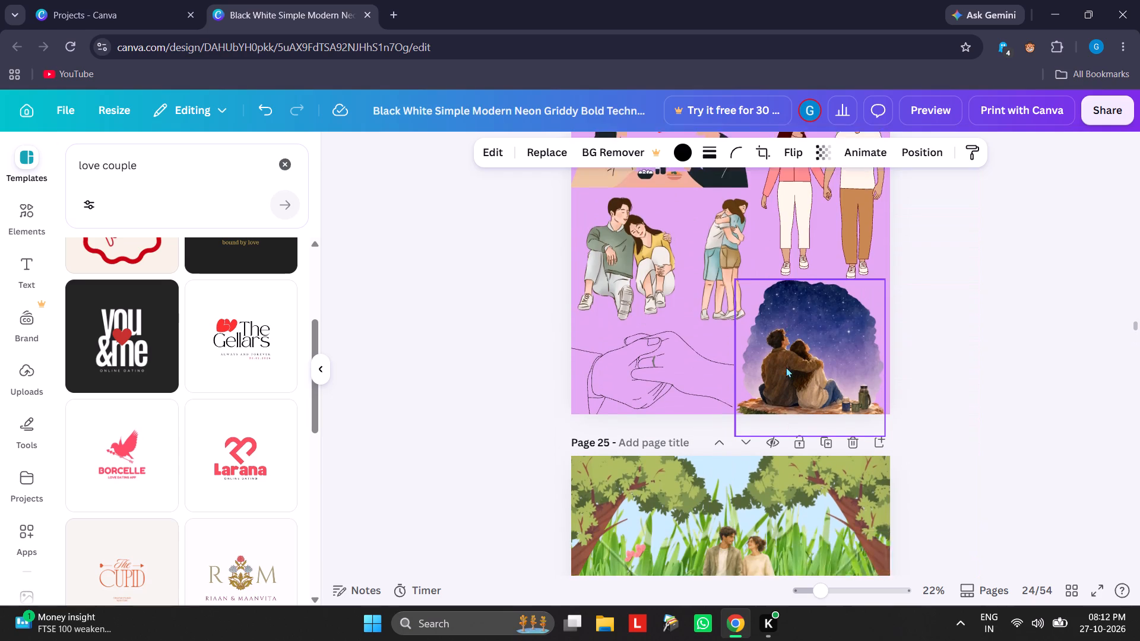
{"action": "scroll", "coordinate": [769, 411], "scroll_direction": "up", "scroll_amount": 3}
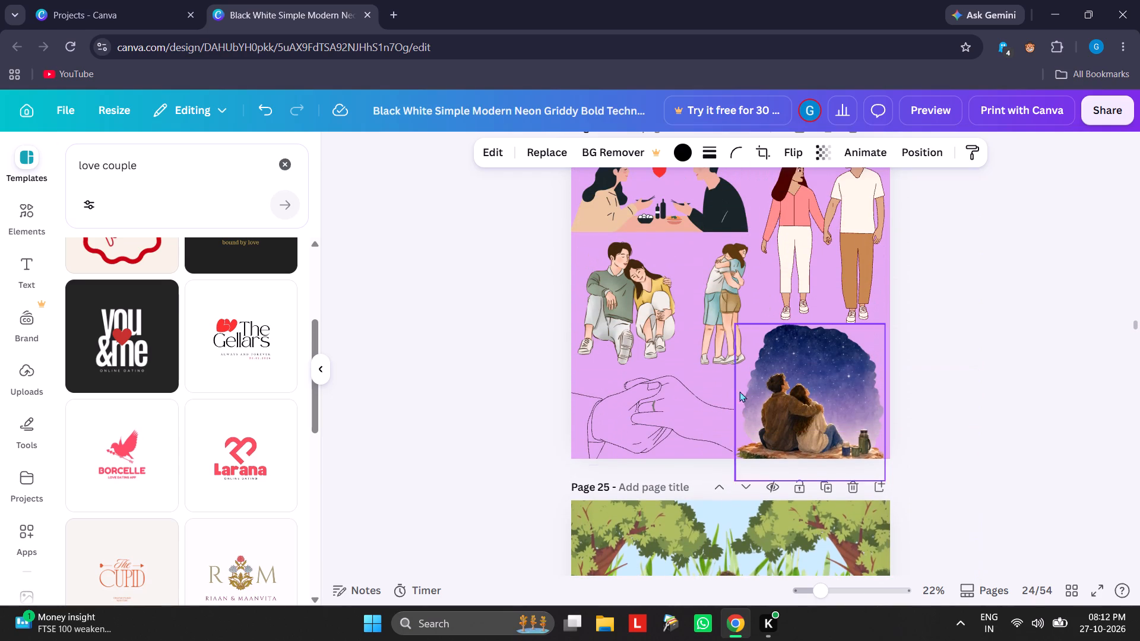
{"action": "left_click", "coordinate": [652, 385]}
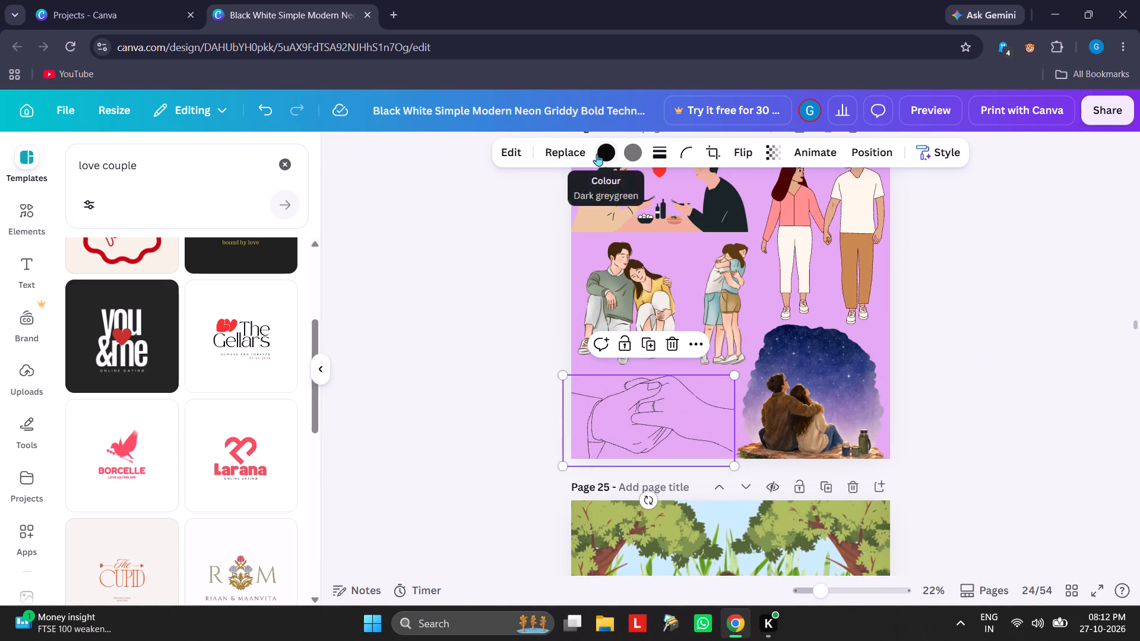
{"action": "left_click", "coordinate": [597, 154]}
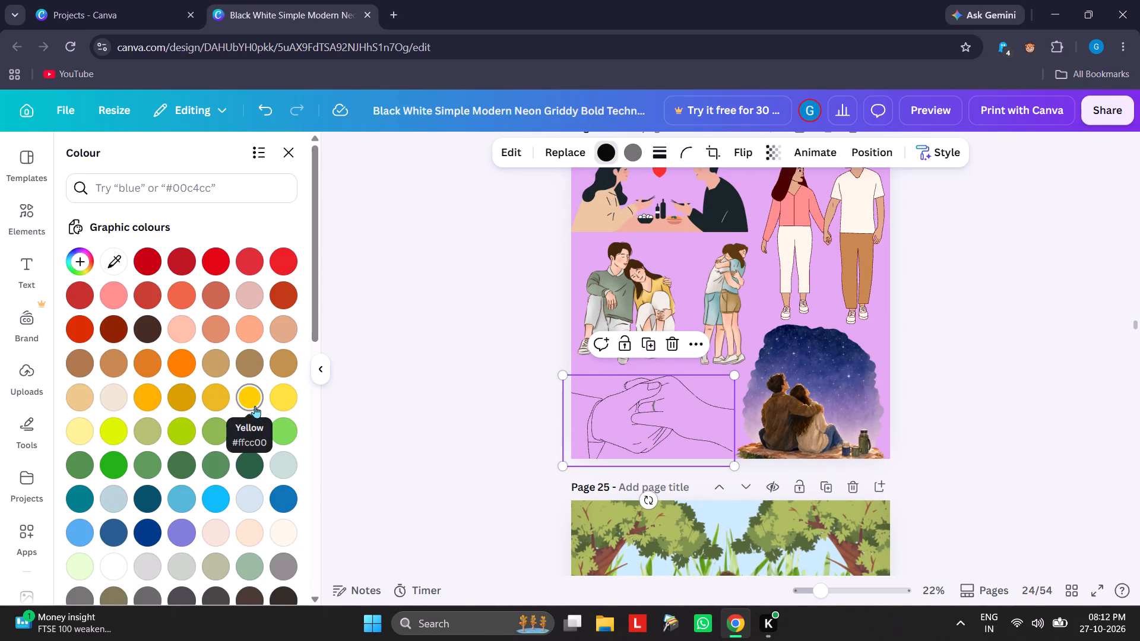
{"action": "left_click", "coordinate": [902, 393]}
Review the pages from page 24 back to page 19, examining the layers of the moonlit lake scene.
{"action": "scroll", "coordinate": [821, 423], "scroll_direction": "up", "scroll_amount": 7}
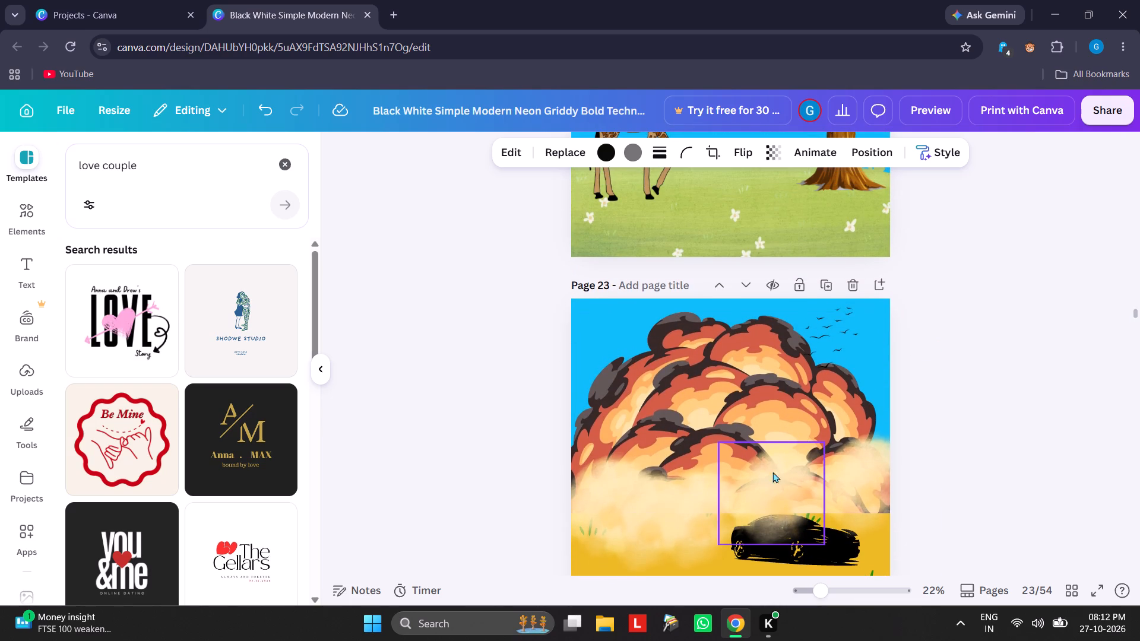
{"action": "scroll", "coordinate": [718, 439], "scroll_direction": "down", "scroll_amount": 2}
{"action": "scroll", "coordinate": [764, 442], "scroll_direction": "up", "scroll_amount": 9}
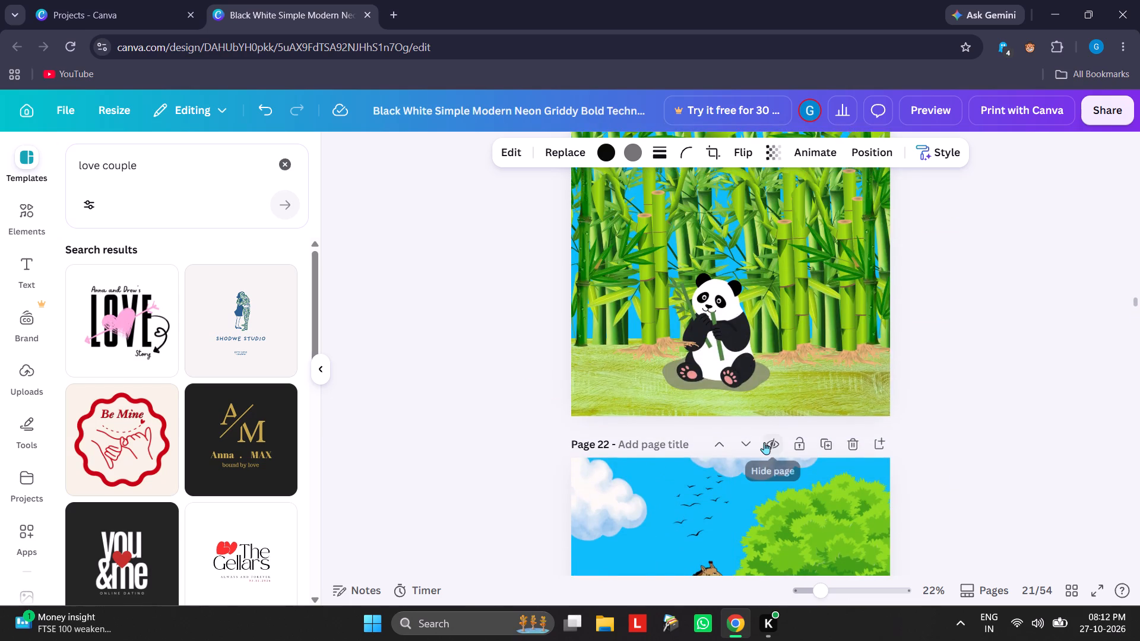
{"action": "scroll", "coordinate": [764, 442], "scroll_direction": "up", "scroll_amount": 9}
{"action": "scroll", "coordinate": [764, 442], "scroll_direction": "down", "scroll_amount": 2}
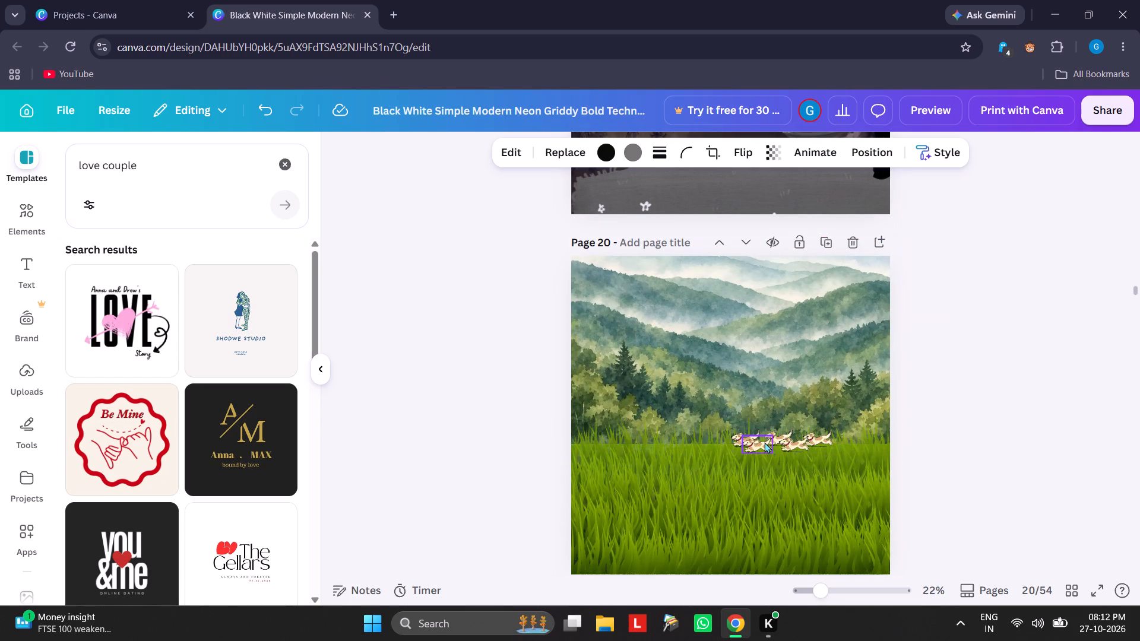
{"action": "scroll", "coordinate": [795, 394], "scroll_direction": "up", "scroll_amount": 5}
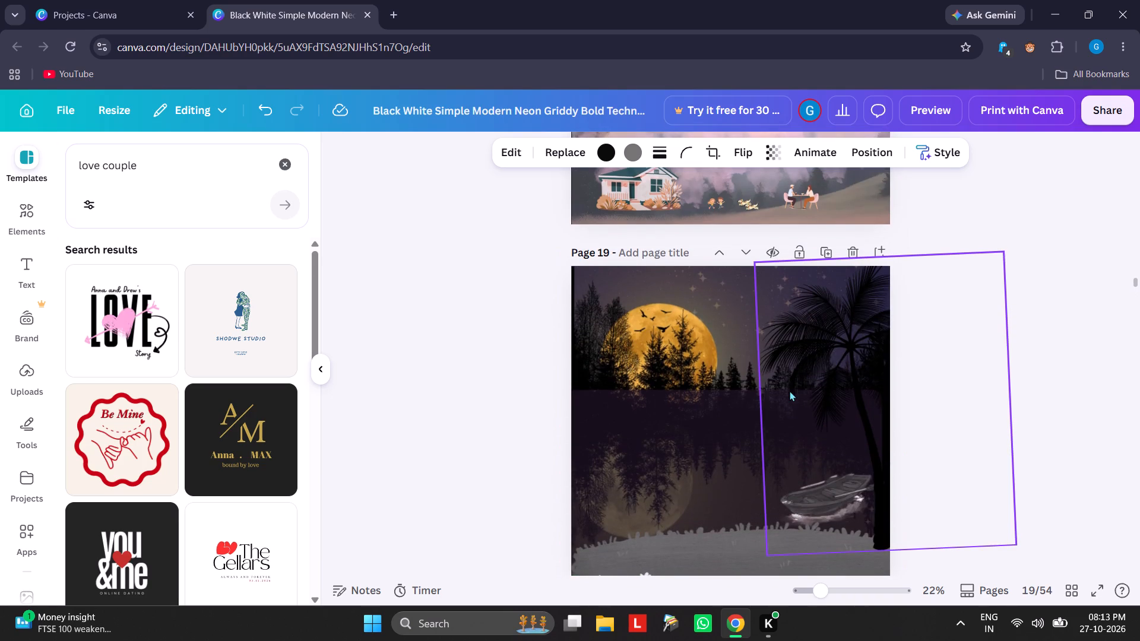
{"action": "left_click", "coordinate": [789, 391]}
{"action": "left_click", "coordinate": [714, 387]}
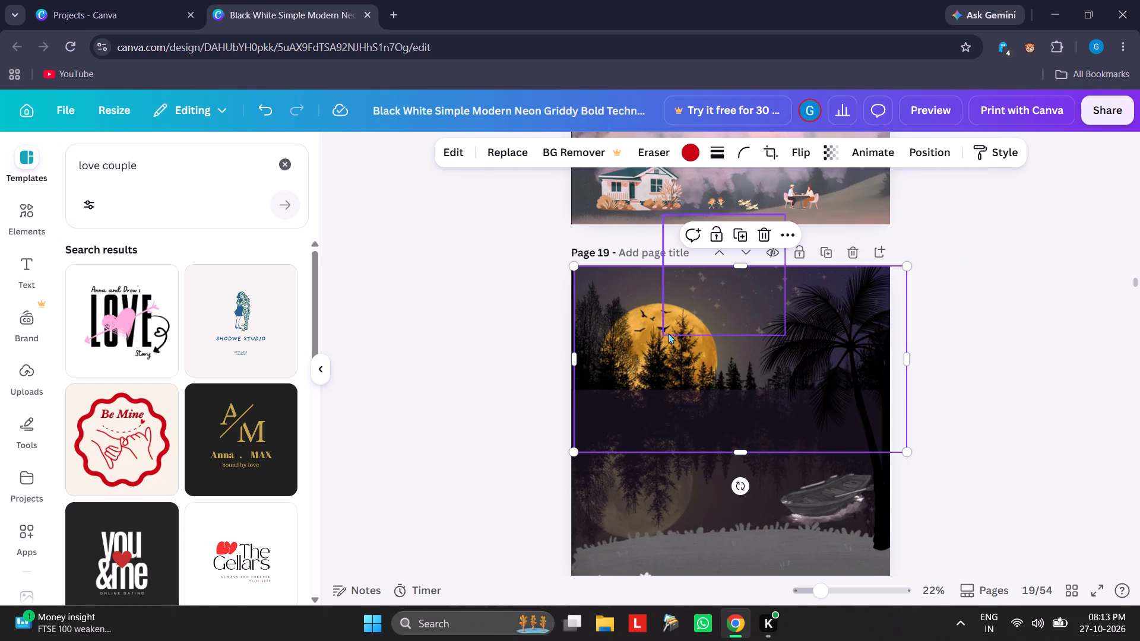
{"action": "left_click", "coordinate": [668, 333]}
{"action": "left_click", "coordinate": [612, 370]}
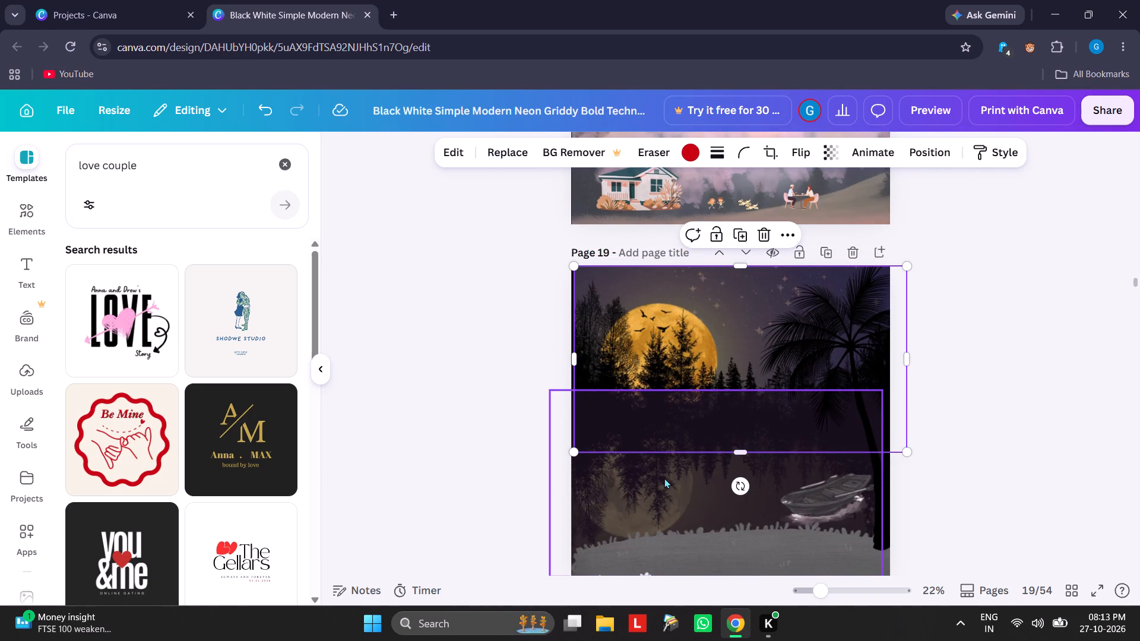
{"action": "scroll", "coordinate": [704, 372], "scroll_direction": "down", "scroll_amount": 3}
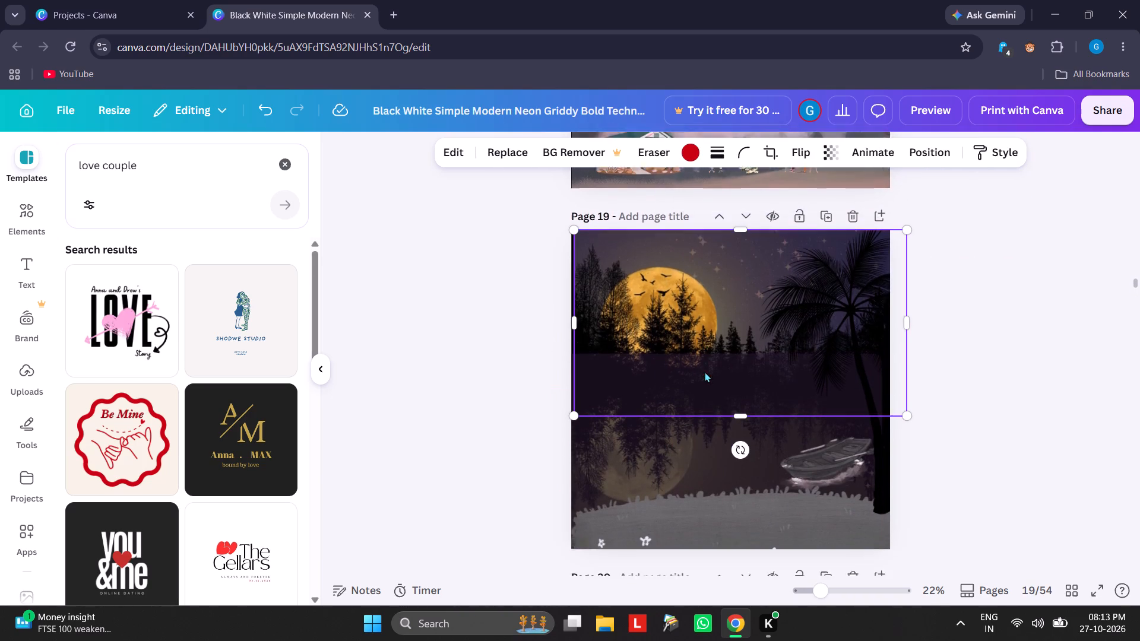
Review the illustrated pages from page 19 forward to page 44, examining the two-tone squirrel under the butterfly on page 43.
{"action": "scroll", "coordinate": [736, 426], "scroll_direction": "down", "scroll_amount": 10}
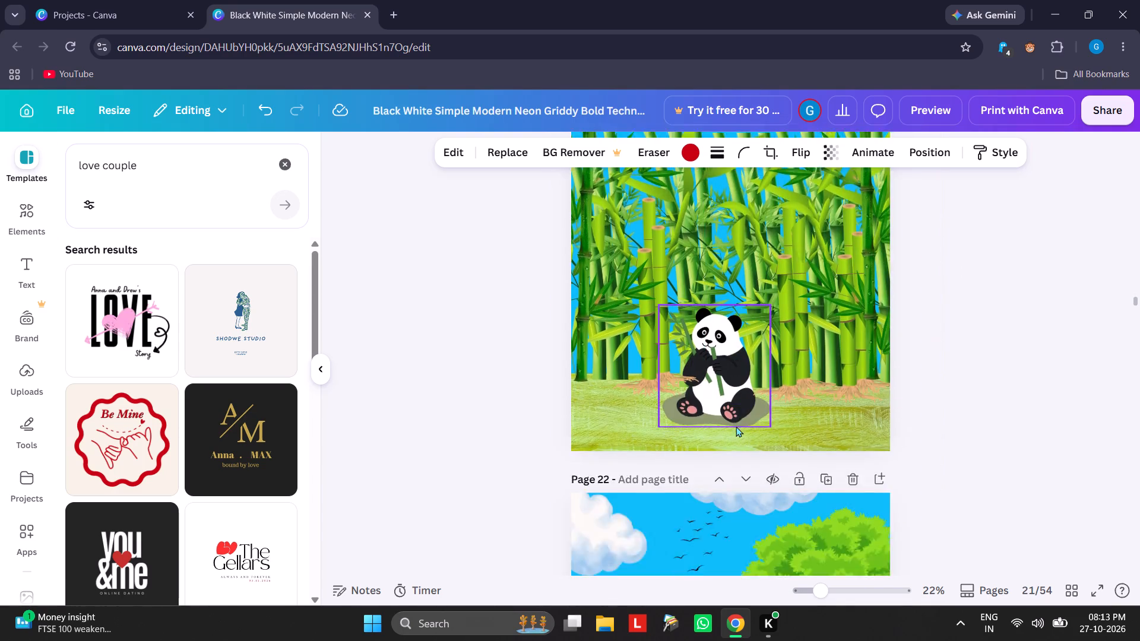
{"action": "scroll", "coordinate": [736, 426], "scroll_direction": "down", "scroll_amount": 4}
{"action": "scroll", "coordinate": [736, 426], "scroll_direction": "down", "scroll_amount": 19}
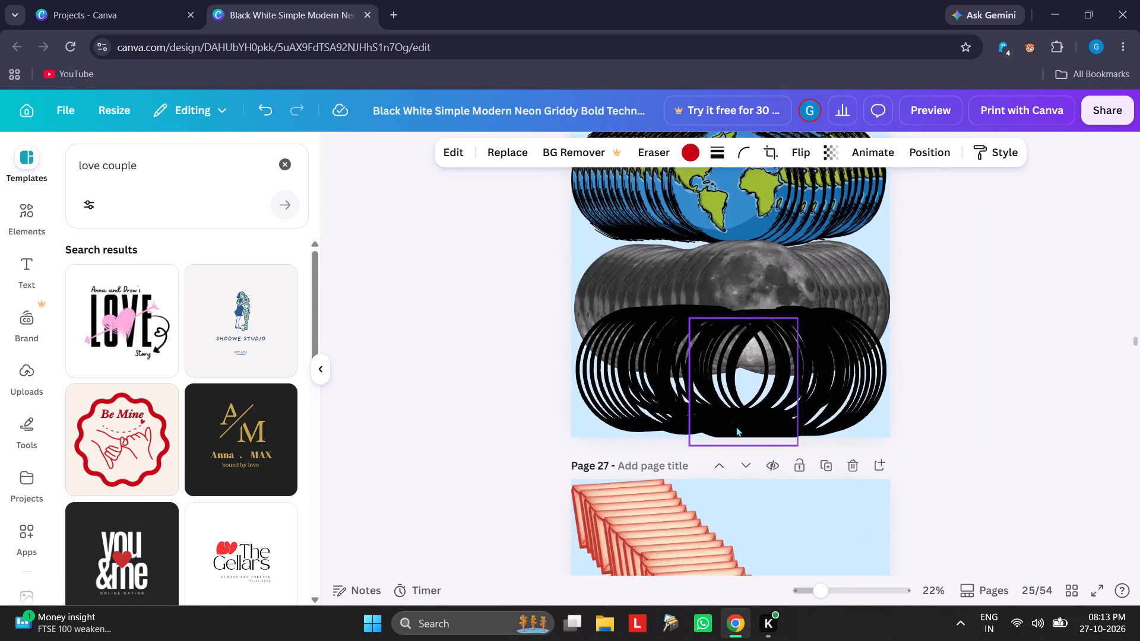
{"action": "scroll", "coordinate": [736, 426], "scroll_direction": "down", "scroll_amount": 5}
{"action": "scroll", "coordinate": [736, 426], "scroll_direction": "up", "scroll_amount": 1}
{"action": "scroll", "coordinate": [736, 426], "scroll_direction": "down", "scroll_amount": 19}
{"action": "scroll", "coordinate": [736, 426], "scroll_direction": "up", "scroll_amount": 1}
{"action": "scroll", "coordinate": [736, 426], "scroll_direction": "down", "scroll_amount": 2}
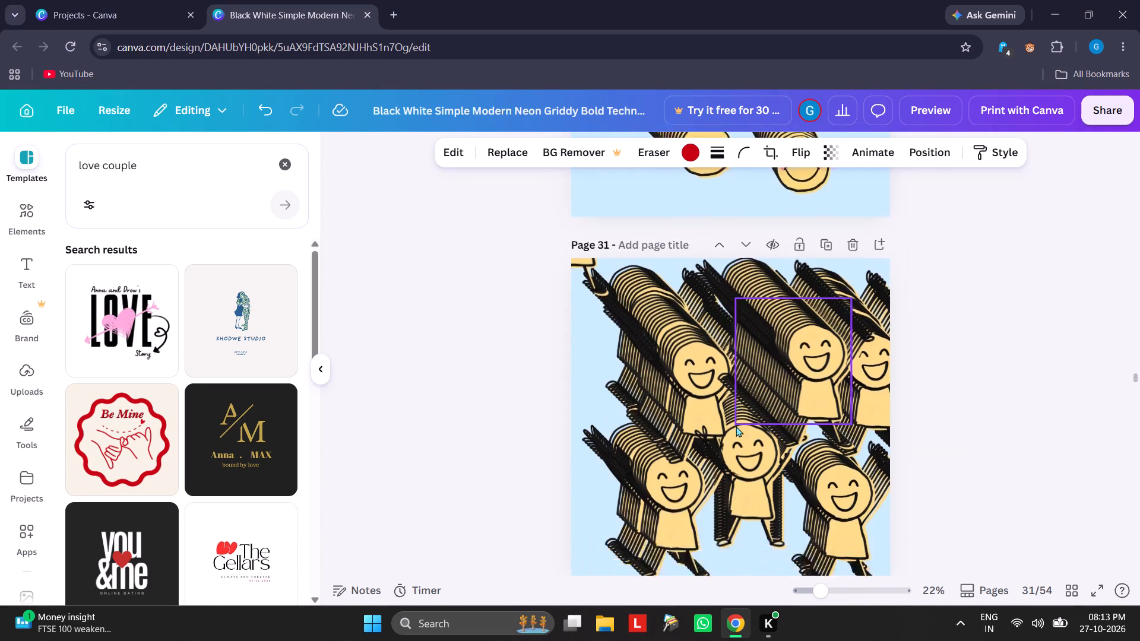
{"action": "scroll", "coordinate": [736, 426], "scroll_direction": "down", "scroll_amount": 16}
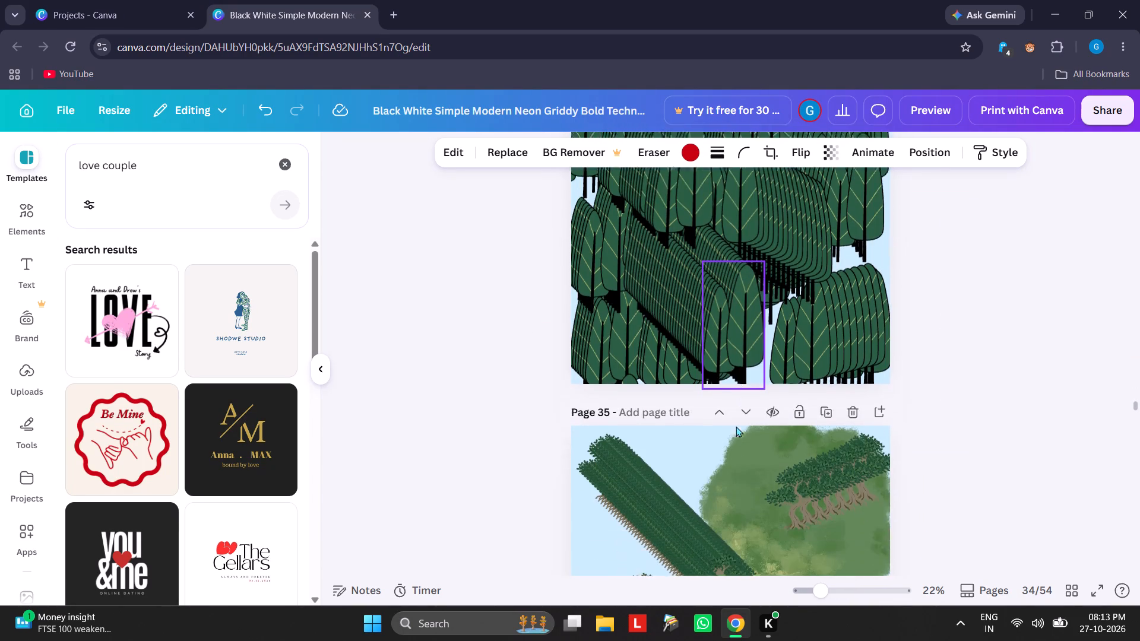
{"action": "scroll", "coordinate": [736, 426], "scroll_direction": "up", "scroll_amount": 3}
{"action": "scroll", "coordinate": [736, 426], "scroll_direction": "down", "scroll_amount": 11}
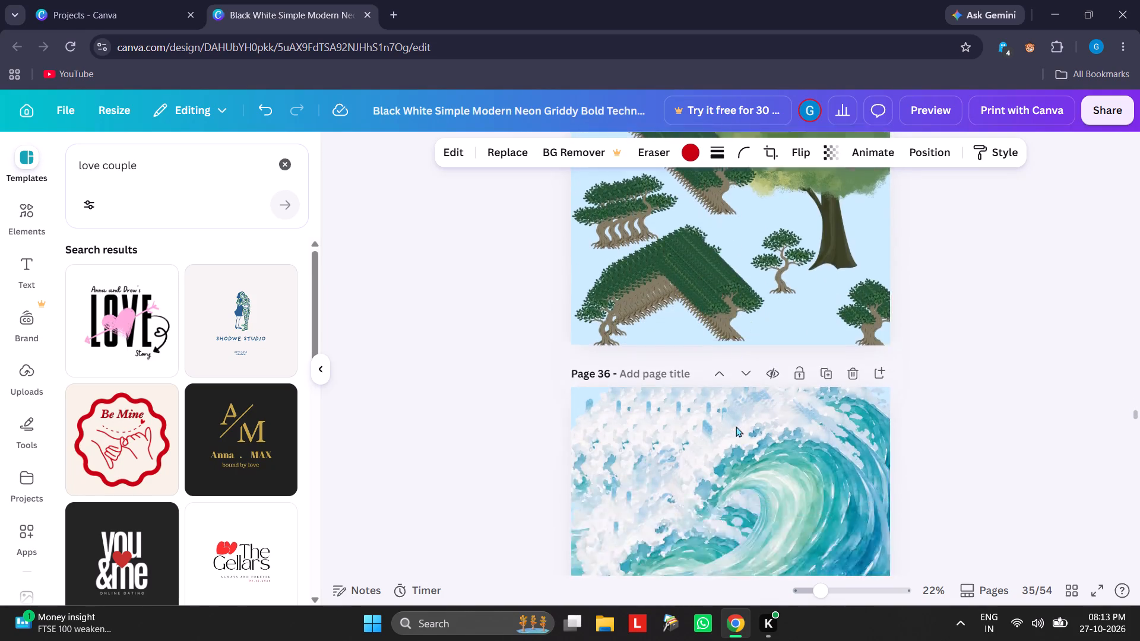
{"action": "scroll", "coordinate": [736, 426], "scroll_direction": "down", "scroll_amount": 12}
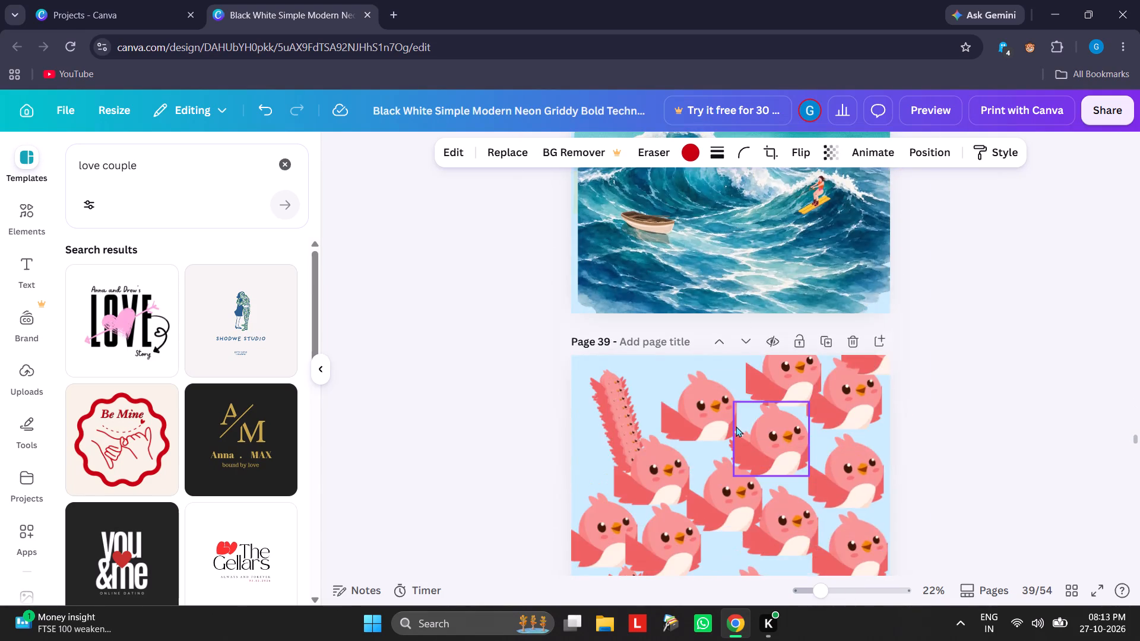
{"action": "scroll", "coordinate": [736, 426], "scroll_direction": "up", "scroll_amount": 5}
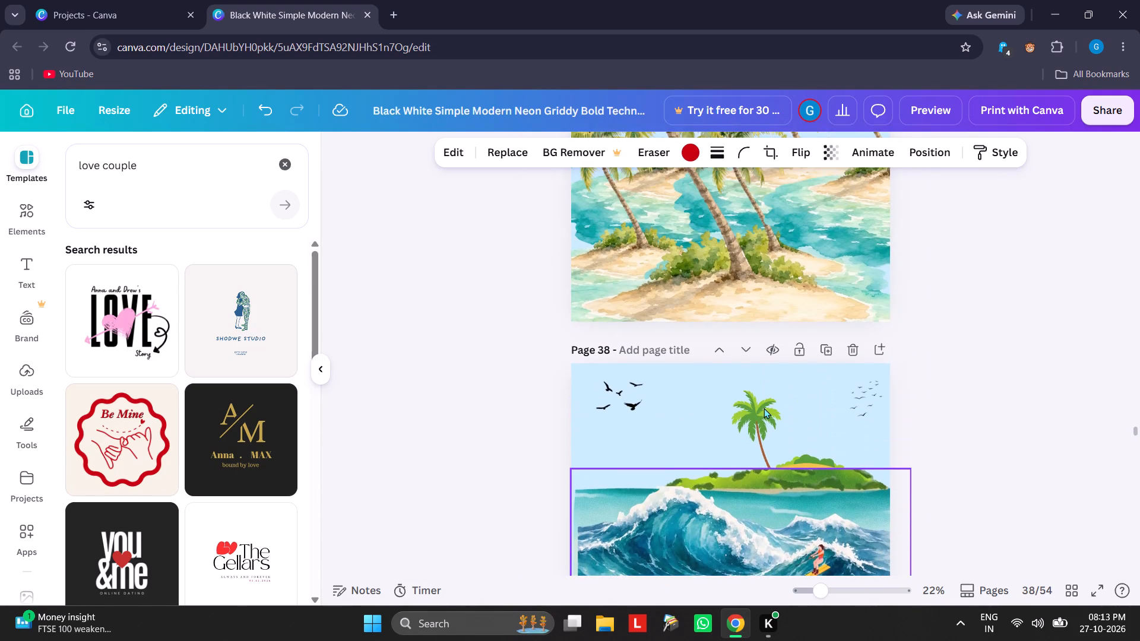
{"action": "scroll", "coordinate": [764, 408], "scroll_direction": "down", "scroll_amount": 14}
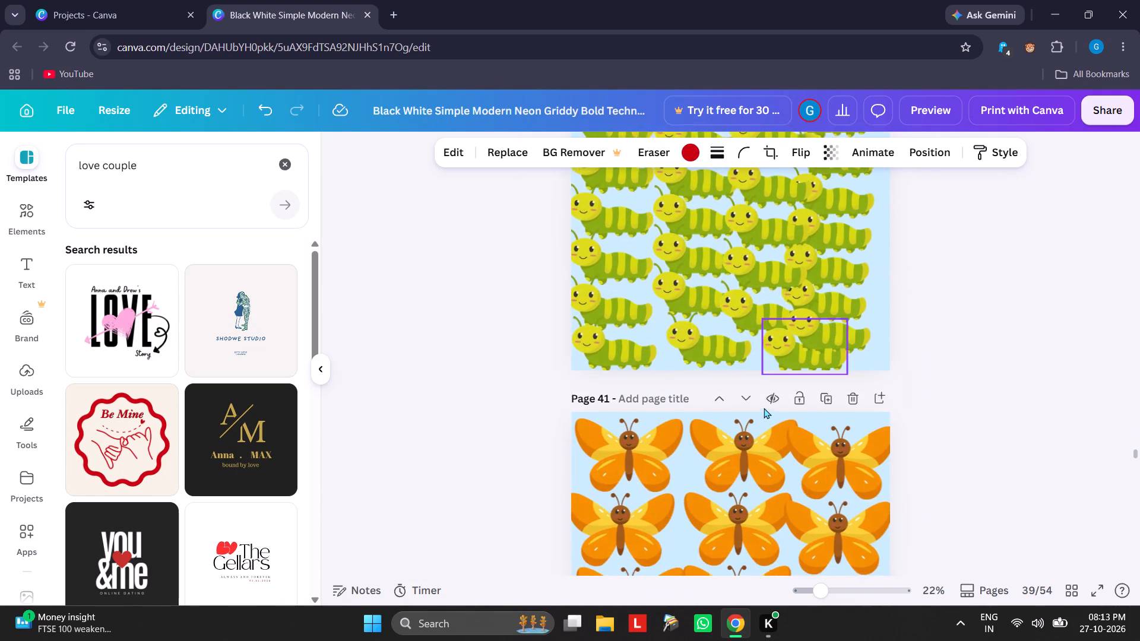
{"action": "scroll", "coordinate": [764, 408], "scroll_direction": "down", "scroll_amount": 18}
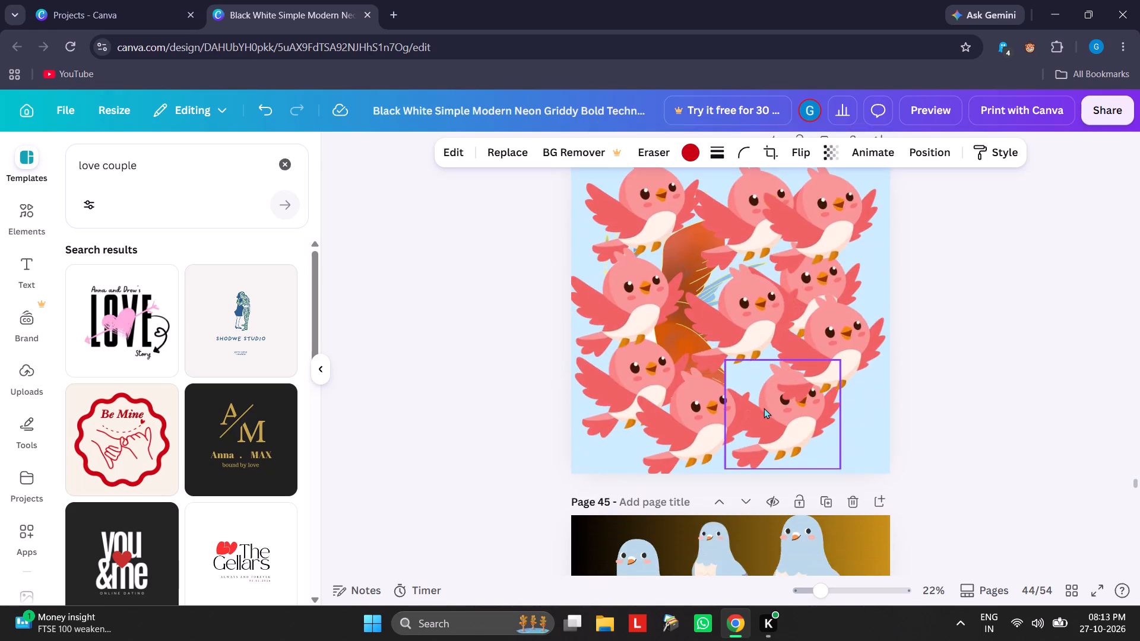
{"action": "scroll", "coordinate": [764, 408], "scroll_direction": "up", "scroll_amount": 5}
{"action": "left_click", "coordinate": [693, 425]}
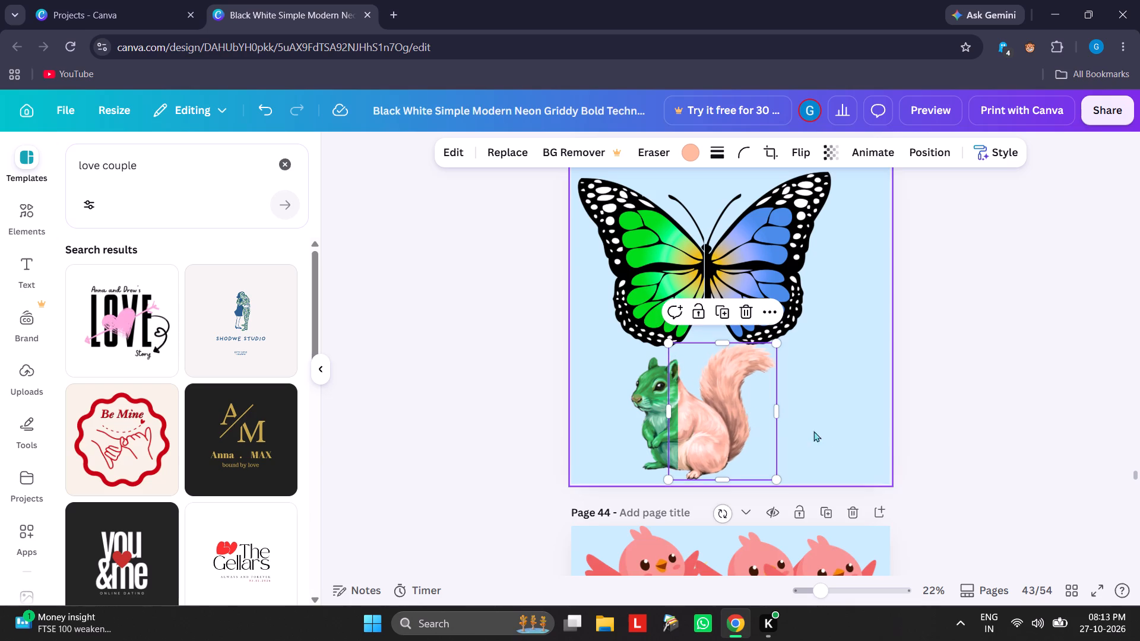
{"action": "left_click", "coordinate": [837, 421]}
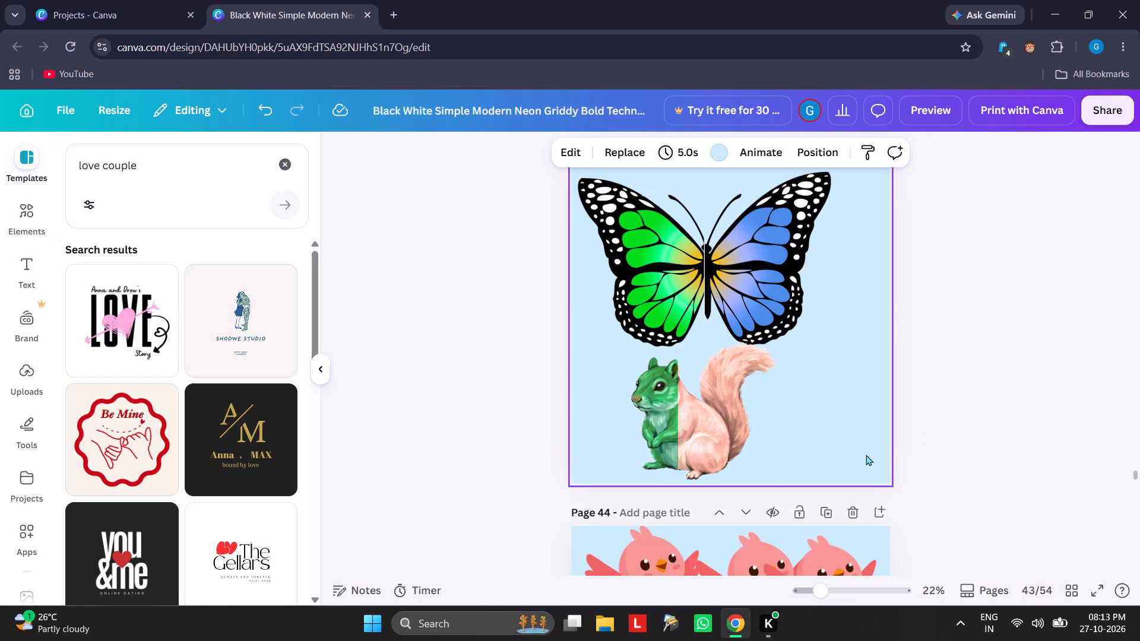
Review the remaining pages from page 43 forward to the heart-framed couple on page 54.
{"action": "scroll", "coordinate": [787, 392], "scroll_direction": "down", "scroll_amount": 3}
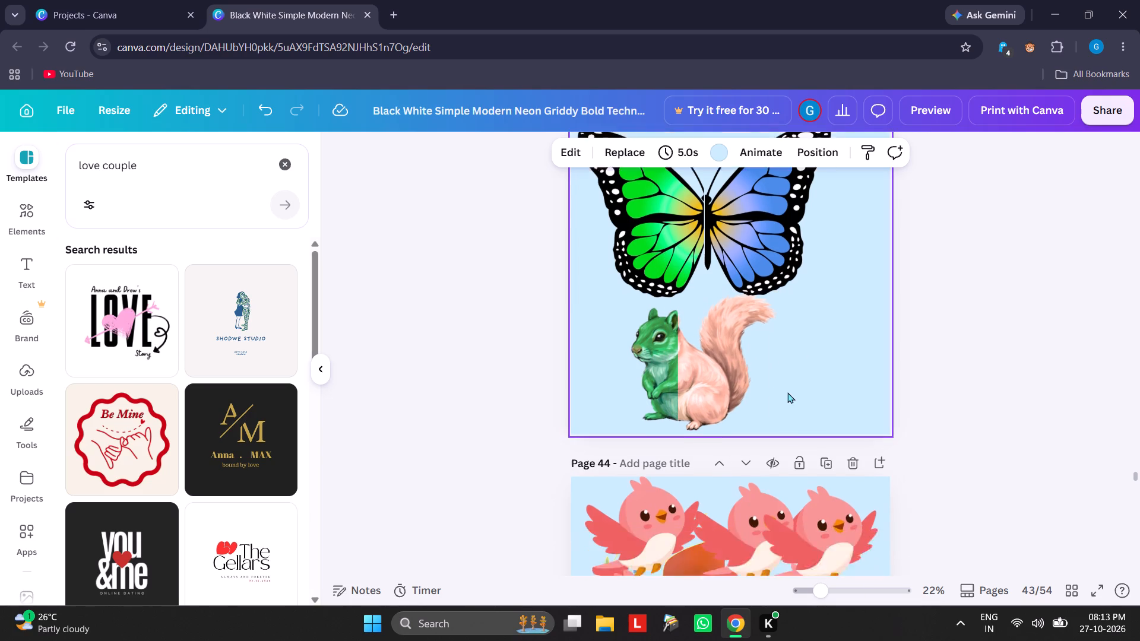
{"action": "scroll", "coordinate": [787, 392], "scroll_direction": "down", "scroll_amount": 13}
{"action": "scroll", "coordinate": [787, 392], "scroll_direction": "down", "scroll_amount": 16}
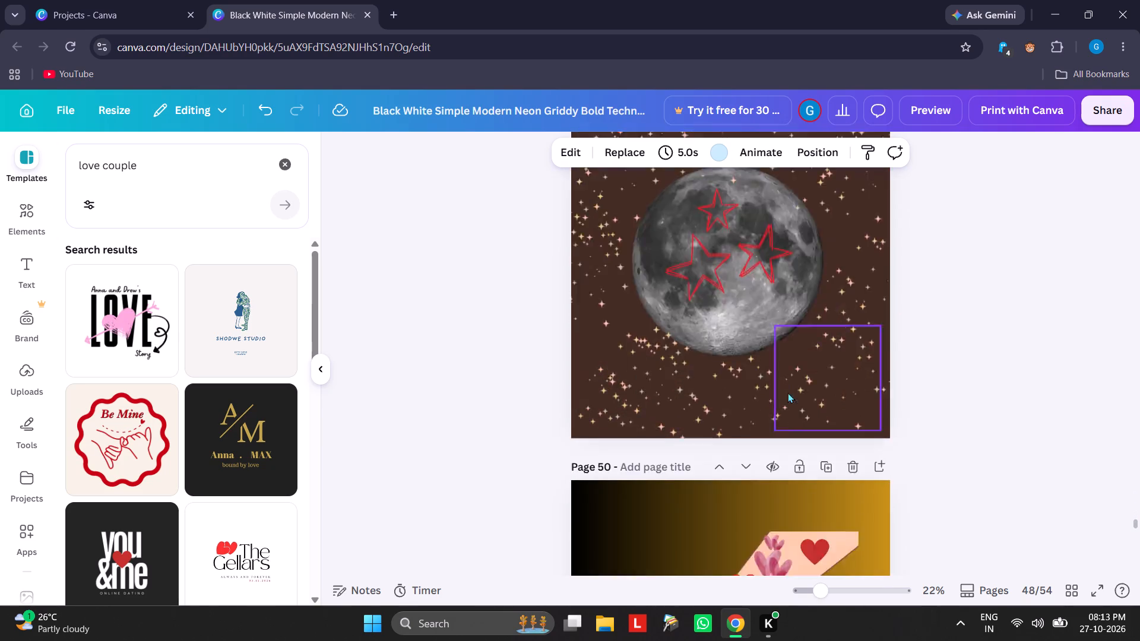
{"action": "scroll", "coordinate": [787, 392], "scroll_direction": "down", "scroll_amount": 5}
{"action": "scroll", "coordinate": [787, 392], "scroll_direction": "up", "scroll_amount": 3}
{"action": "scroll", "coordinate": [787, 392], "scroll_direction": "down", "scroll_amount": 18}
{"action": "scroll", "coordinate": [787, 392], "scroll_direction": "down", "scroll_amount": 3}
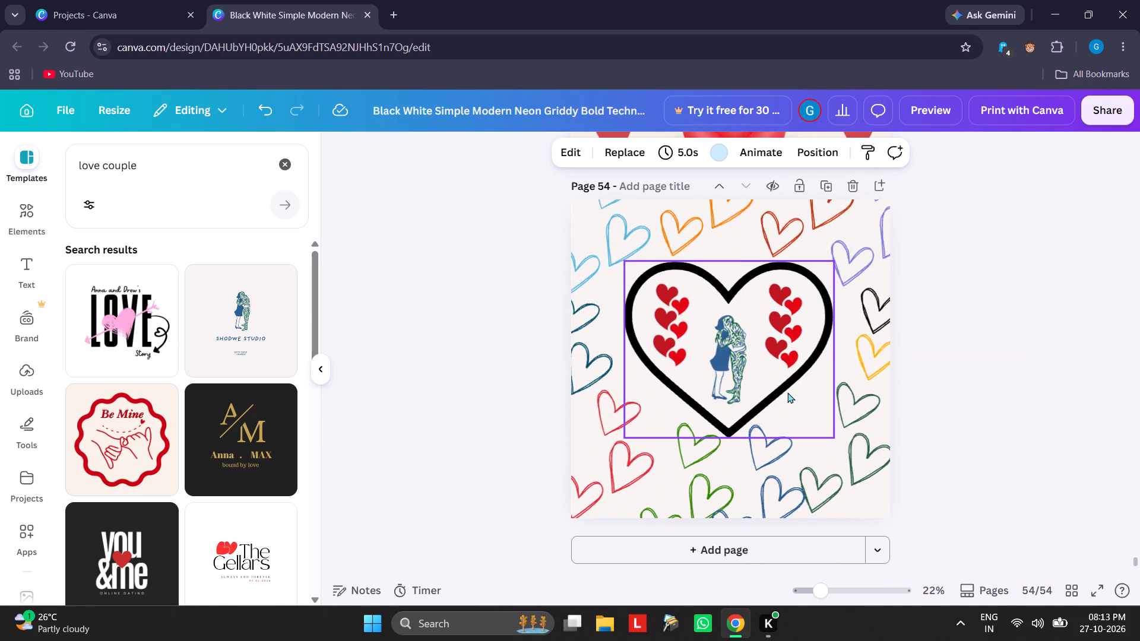
{"action": "scroll", "coordinate": [780, 437], "scroll_direction": "down", "scroll_amount": 3}
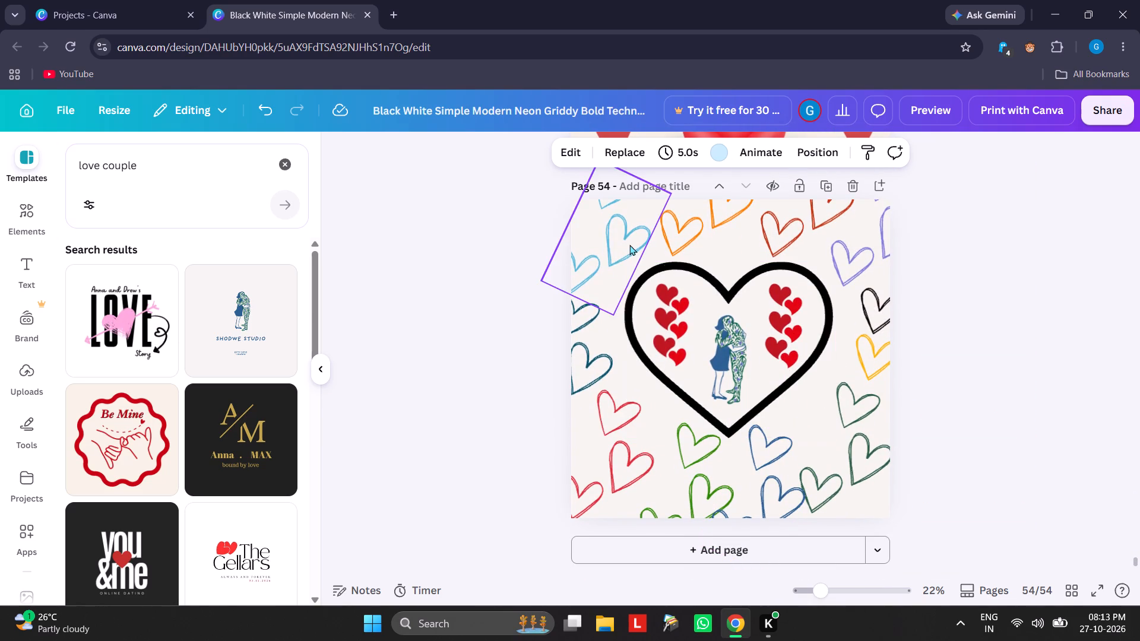
Duplicate the light blue heart-outline cluster on page 54 almost in place and lock the copy.
{"action": "left_click", "coordinate": [629, 245]}
{"action": "left_click", "coordinate": [611, 351]}
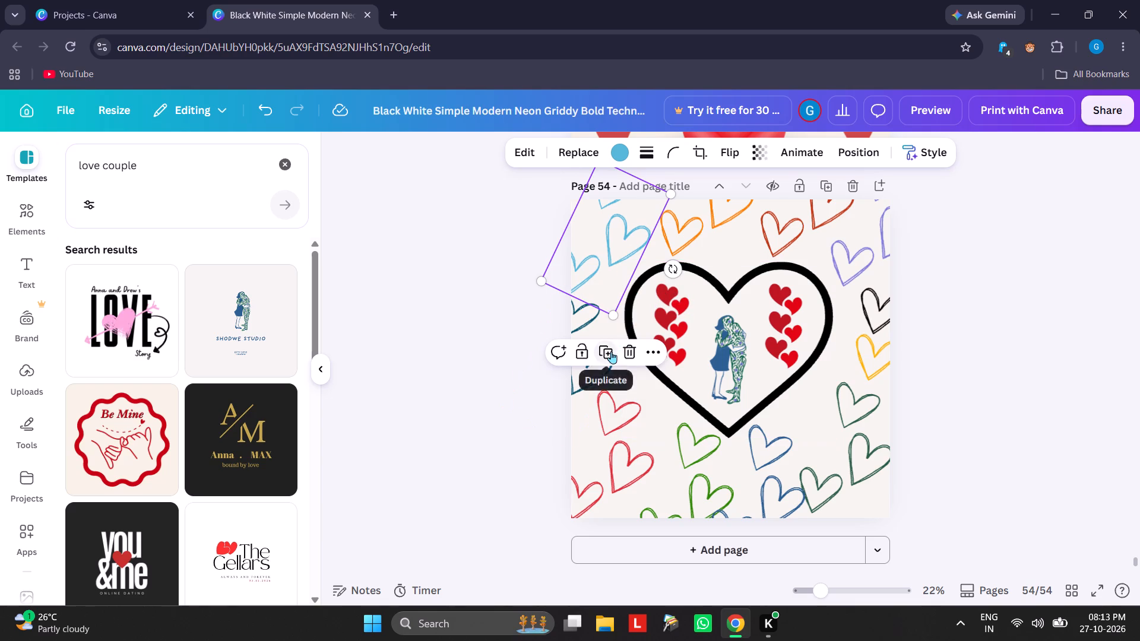
{"action": "left_click", "coordinate": [594, 358]}
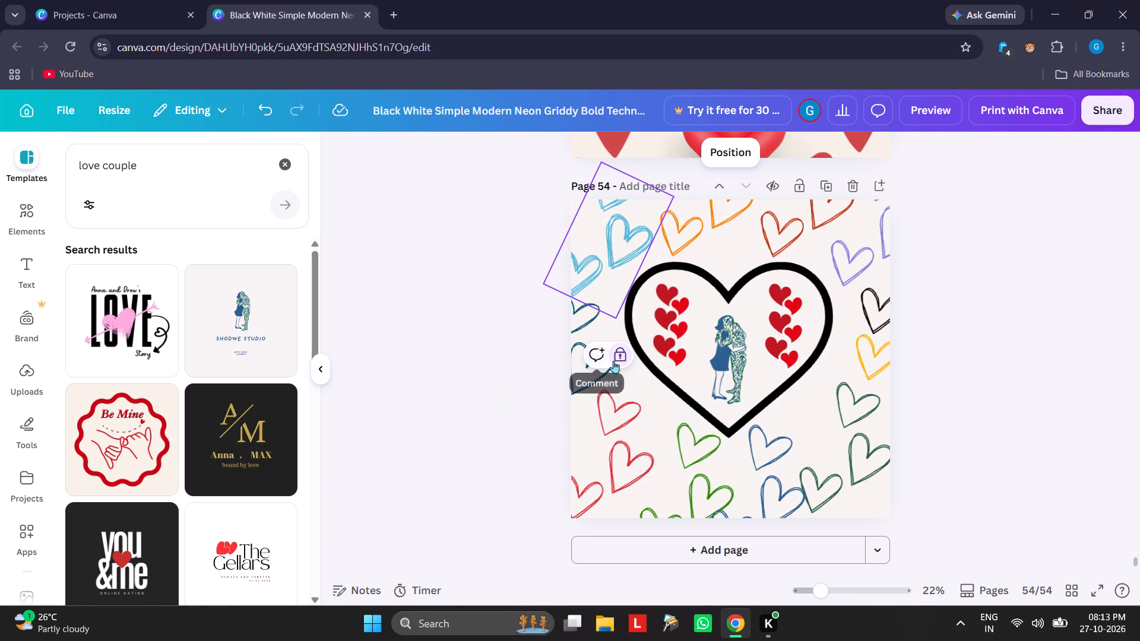
{"action": "left_click", "coordinate": [569, 379]}
Duplicate the teal, bright red, green and blue heart-outline clusters on page 54, leaving each copy just over its original.
{"action": "left_click", "coordinate": [590, 381]}
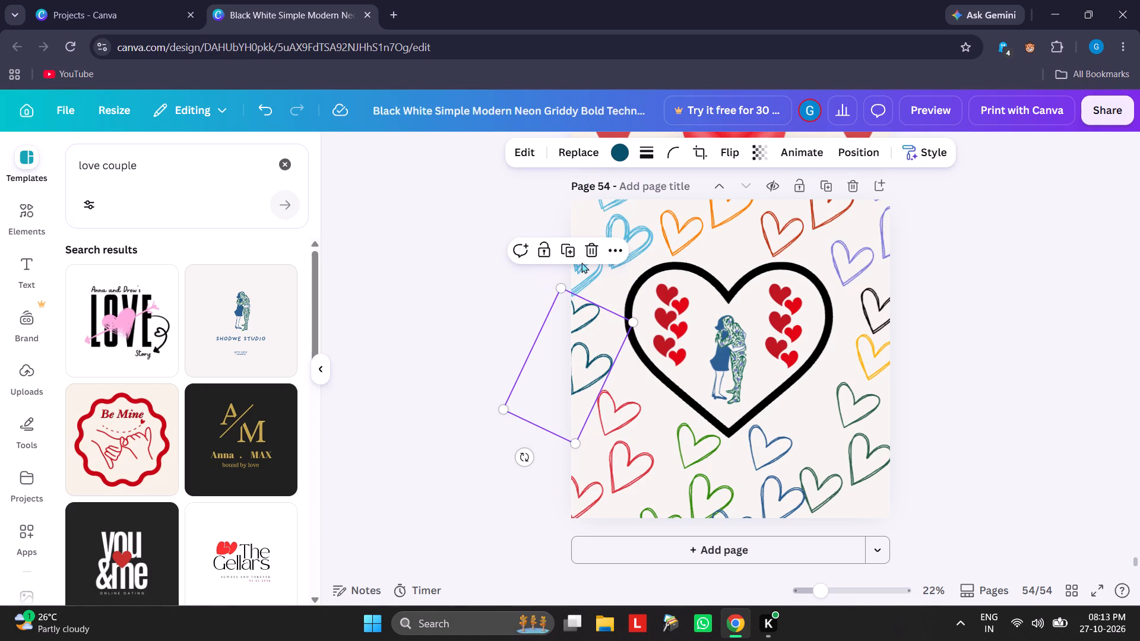
{"action": "left_click", "coordinate": [568, 253]}
{"action": "left_click", "coordinate": [622, 421]}
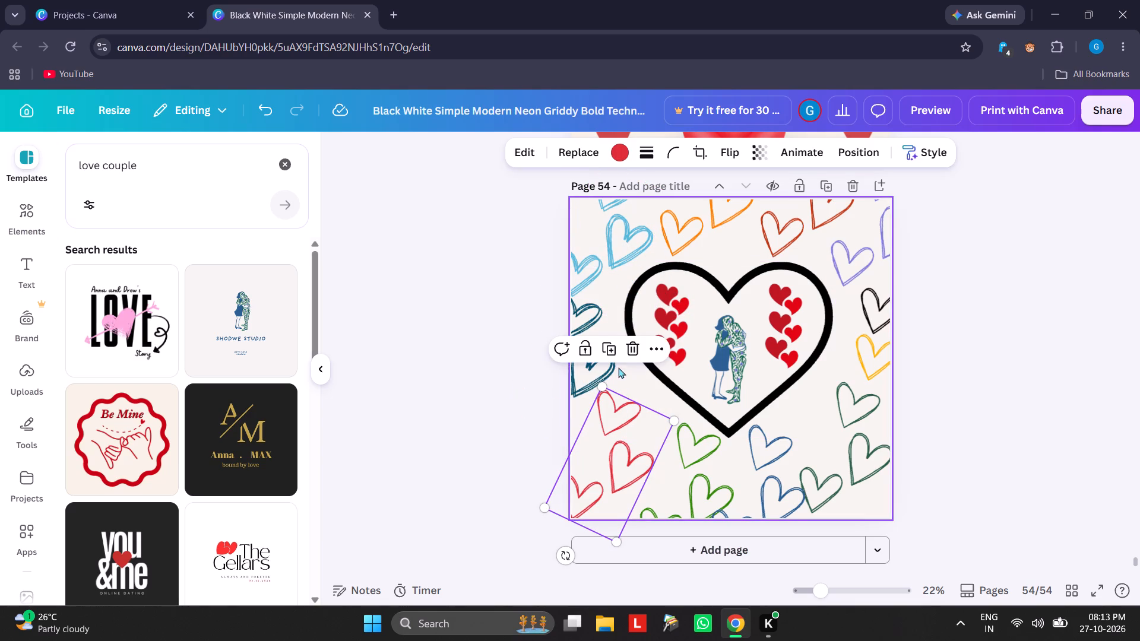
{"action": "left_click", "coordinate": [611, 354]}
{"action": "left_click", "coordinate": [684, 443]}
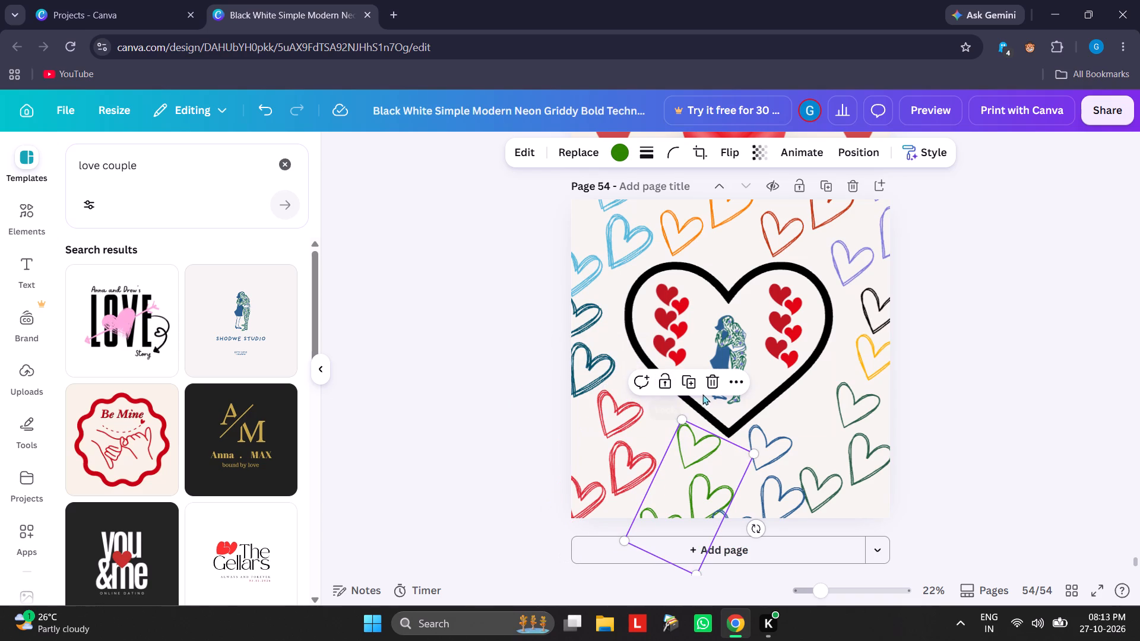
{"action": "left_click", "coordinate": [690, 378]}
{"action": "left_click", "coordinate": [803, 458]}
{"action": "left_click", "coordinate": [762, 380]}
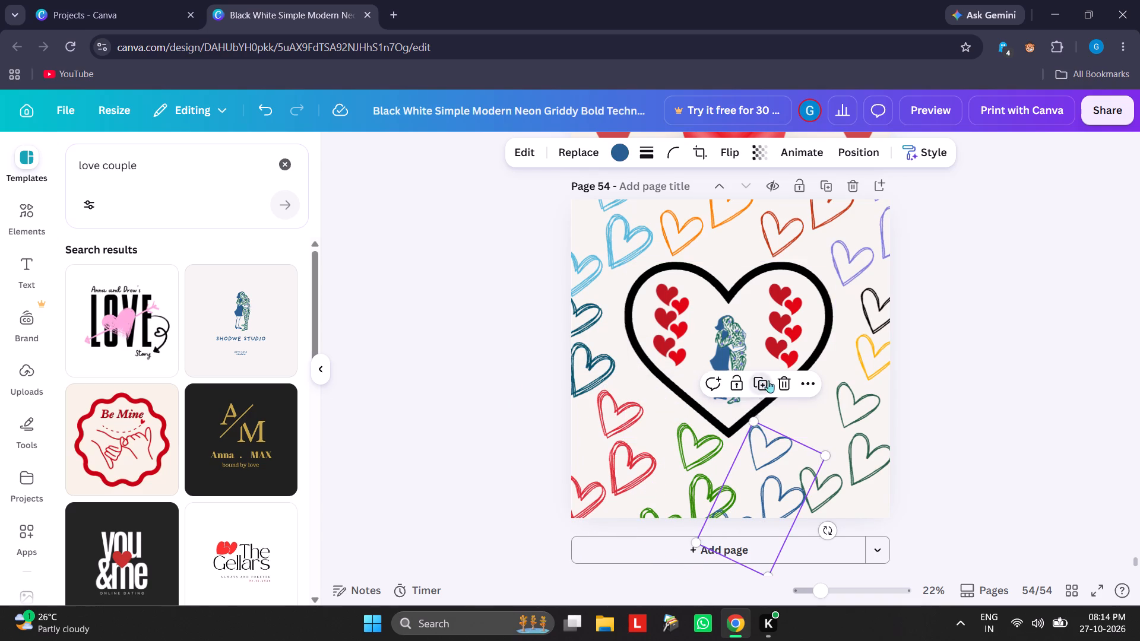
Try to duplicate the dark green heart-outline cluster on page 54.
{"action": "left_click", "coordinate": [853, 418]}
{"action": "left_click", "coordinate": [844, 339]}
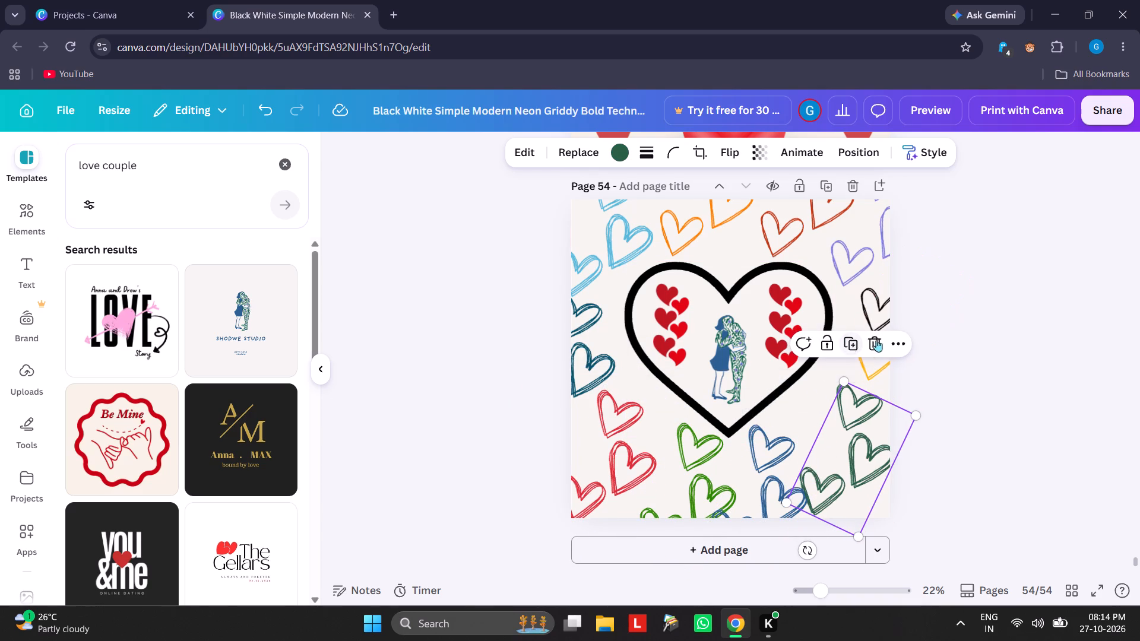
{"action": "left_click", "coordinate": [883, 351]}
Duplicate the yellow, purple, red-orange, orange and black heart-outline clusters on page 54, leaving each copy just over its original.
{"action": "left_click", "coordinate": [872, 316]}
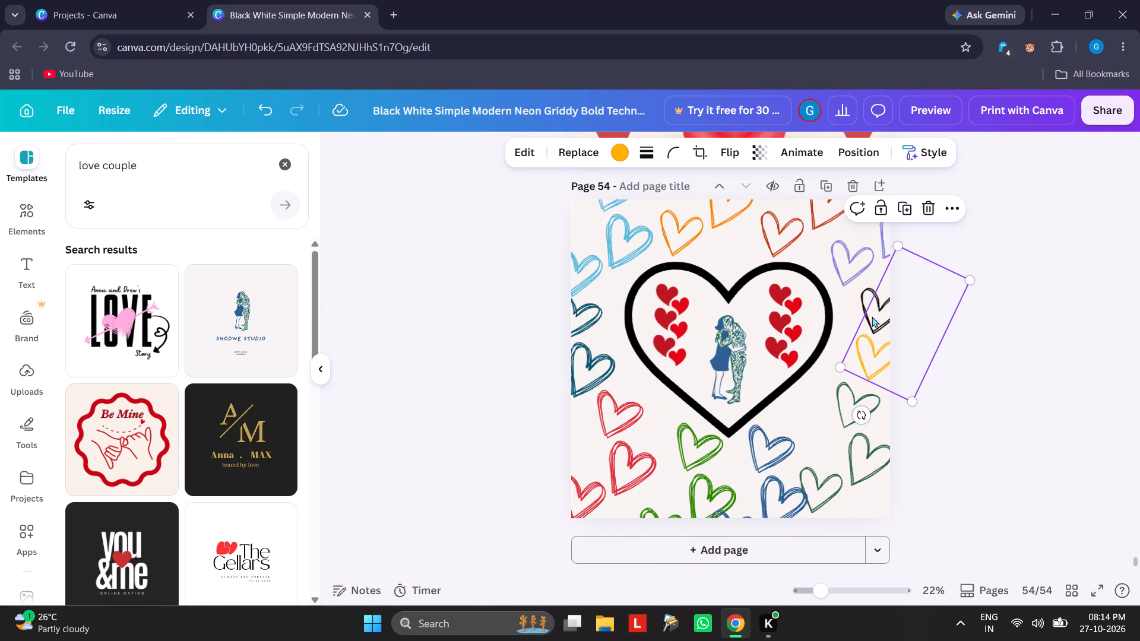
{"action": "left_click", "coordinate": [898, 212]}
{"action": "left_click", "coordinate": [831, 258]}
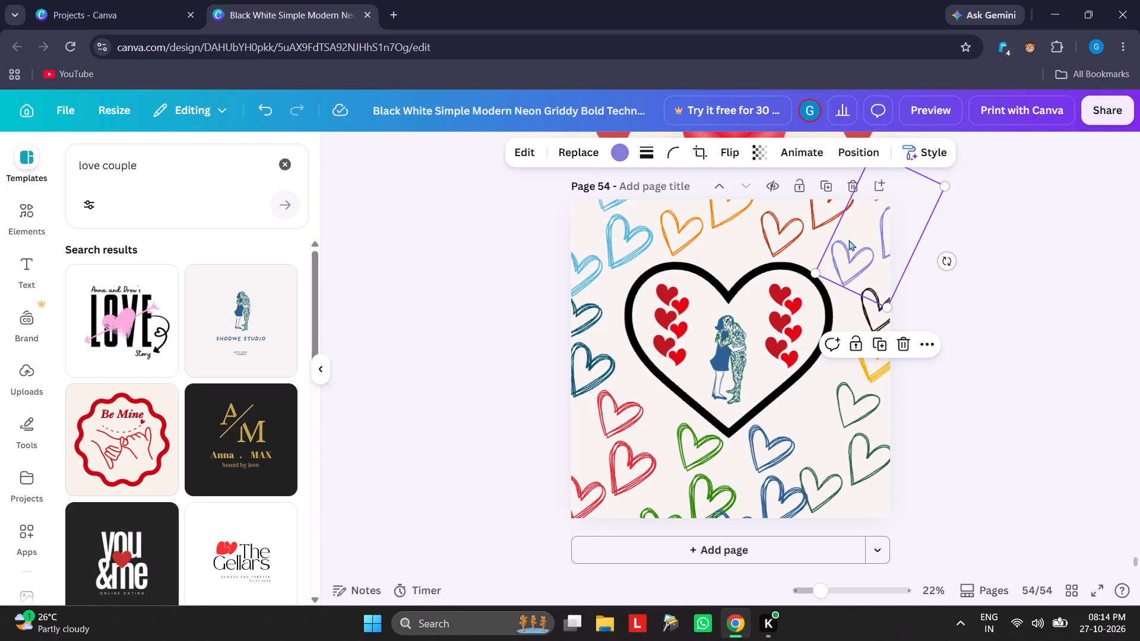
{"action": "left_click", "coordinate": [870, 338]}
{"action": "left_click", "coordinate": [802, 250]}
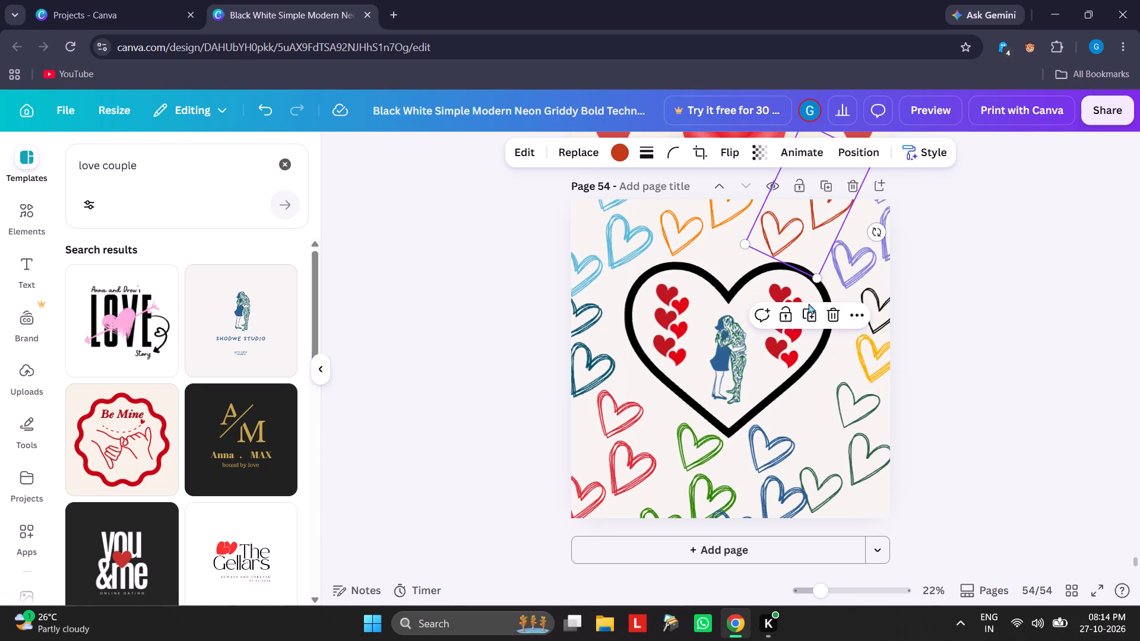
{"action": "left_click", "coordinate": [804, 316]}
{"action": "left_click", "coordinate": [695, 231]}
{"action": "left_click", "coordinate": [710, 310]}
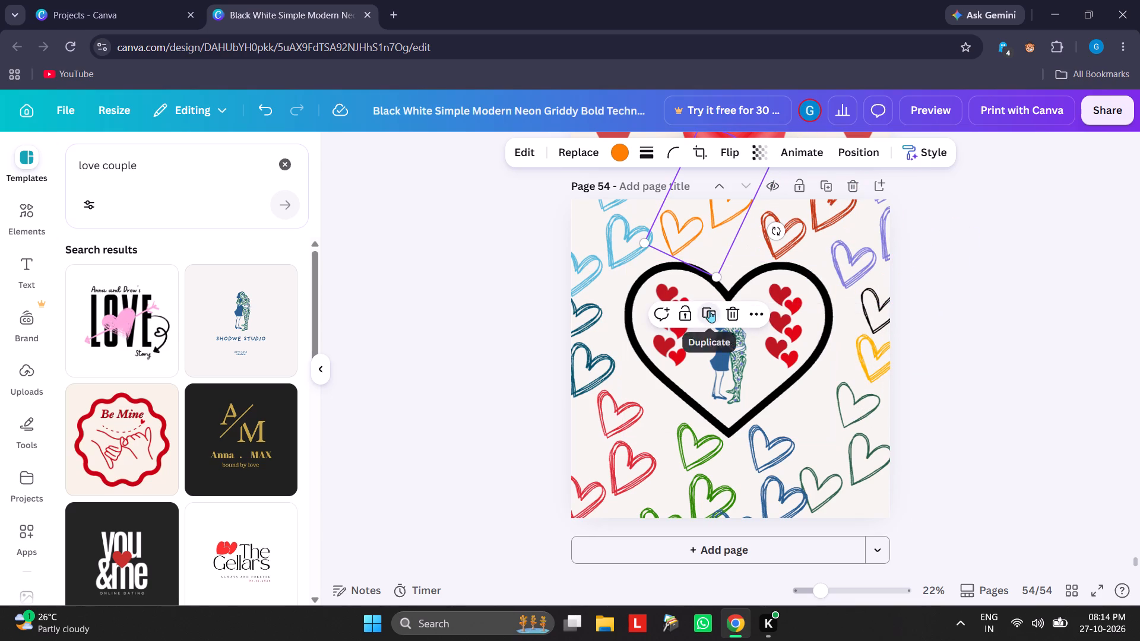
{"action": "left_click", "coordinate": [872, 310]}
{"action": "left_click", "coordinate": [869, 305]}
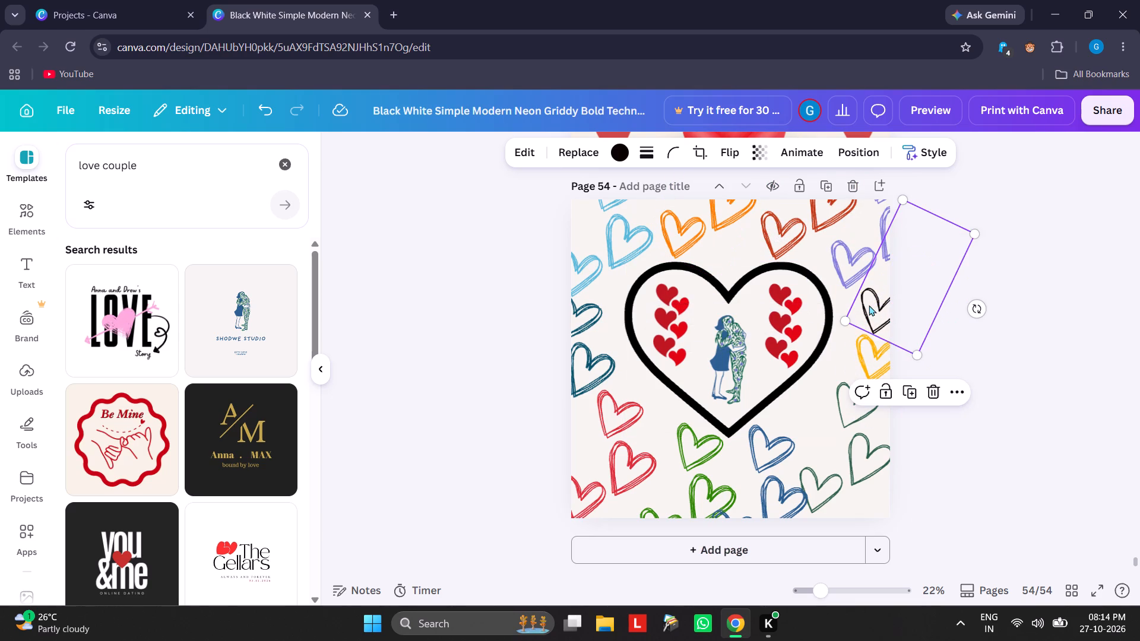
{"action": "left_click", "coordinate": [905, 390]}
{"action": "left_click", "coordinate": [958, 505]}
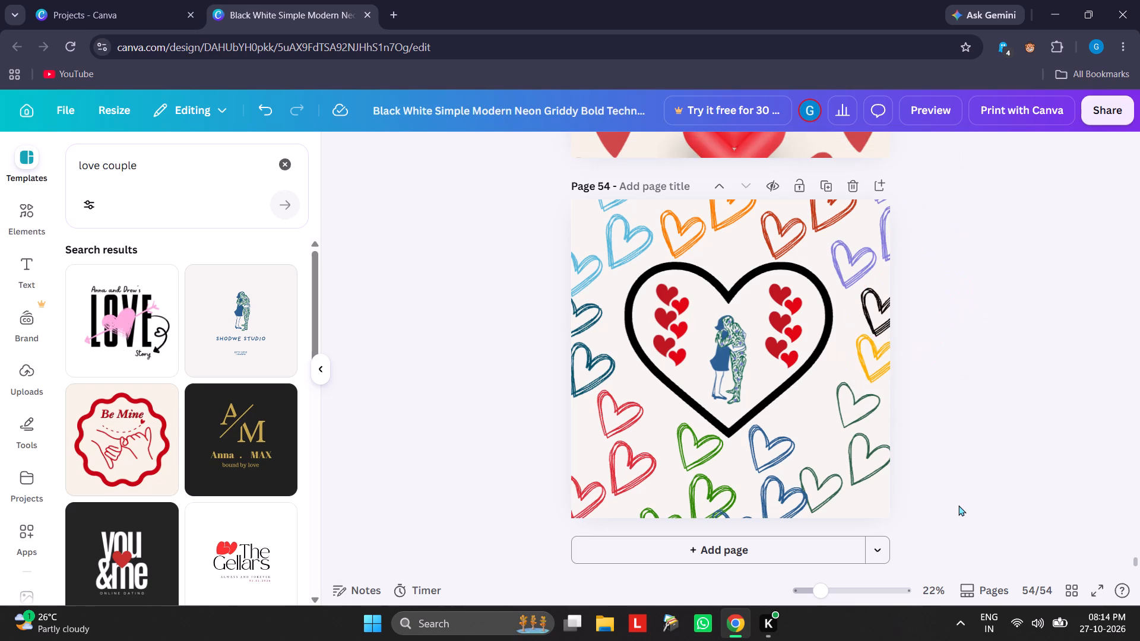
Duplicate the dark green heart-outline cluster on page 54, leaving the copy just over its original.
{"action": "left_click", "coordinate": [857, 421]}
{"action": "left_click", "coordinate": [843, 351]}
{"action": "left_click", "coordinate": [1005, 433]}
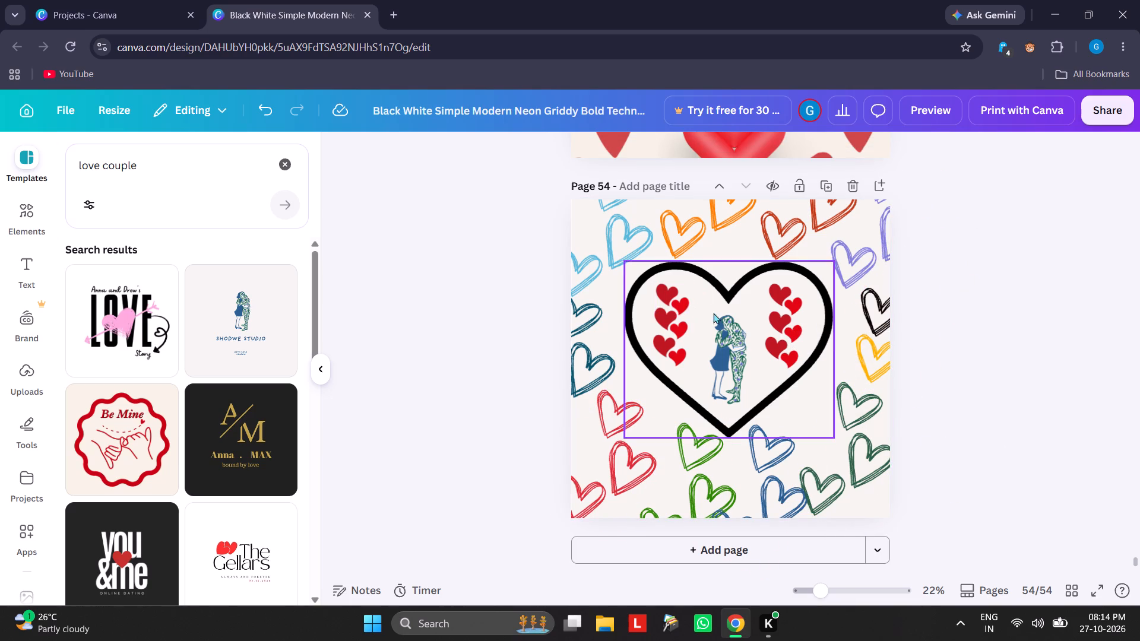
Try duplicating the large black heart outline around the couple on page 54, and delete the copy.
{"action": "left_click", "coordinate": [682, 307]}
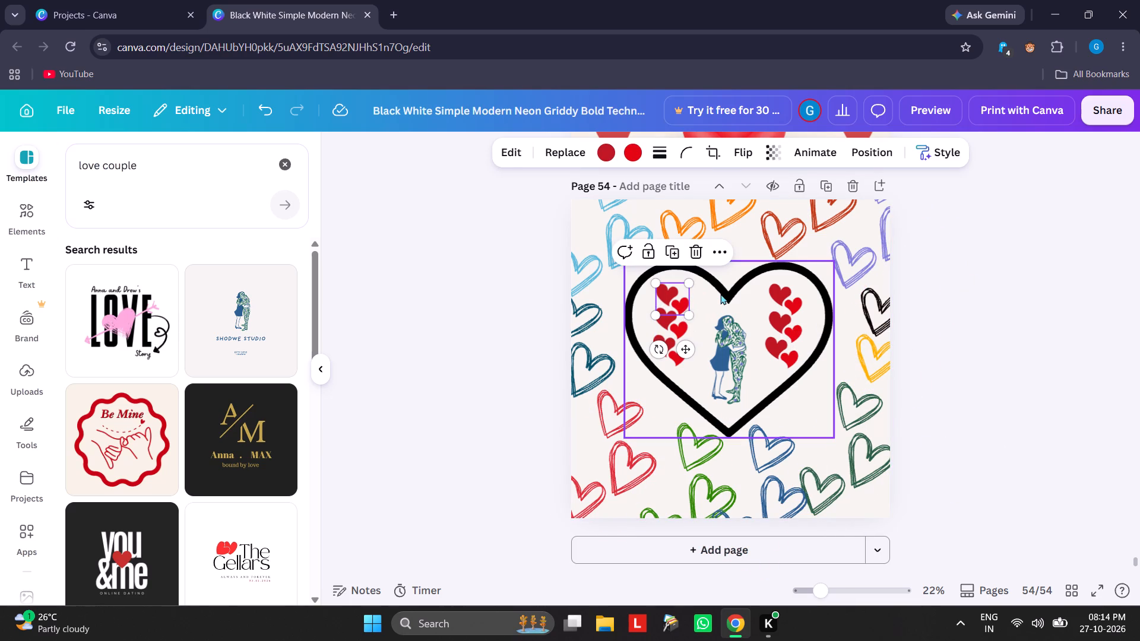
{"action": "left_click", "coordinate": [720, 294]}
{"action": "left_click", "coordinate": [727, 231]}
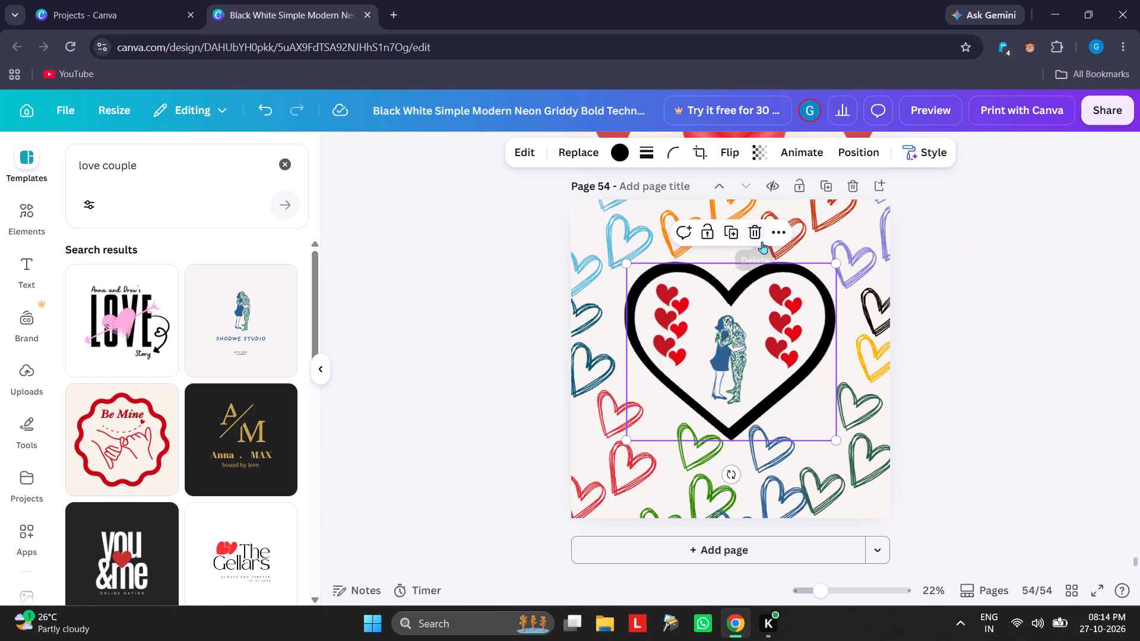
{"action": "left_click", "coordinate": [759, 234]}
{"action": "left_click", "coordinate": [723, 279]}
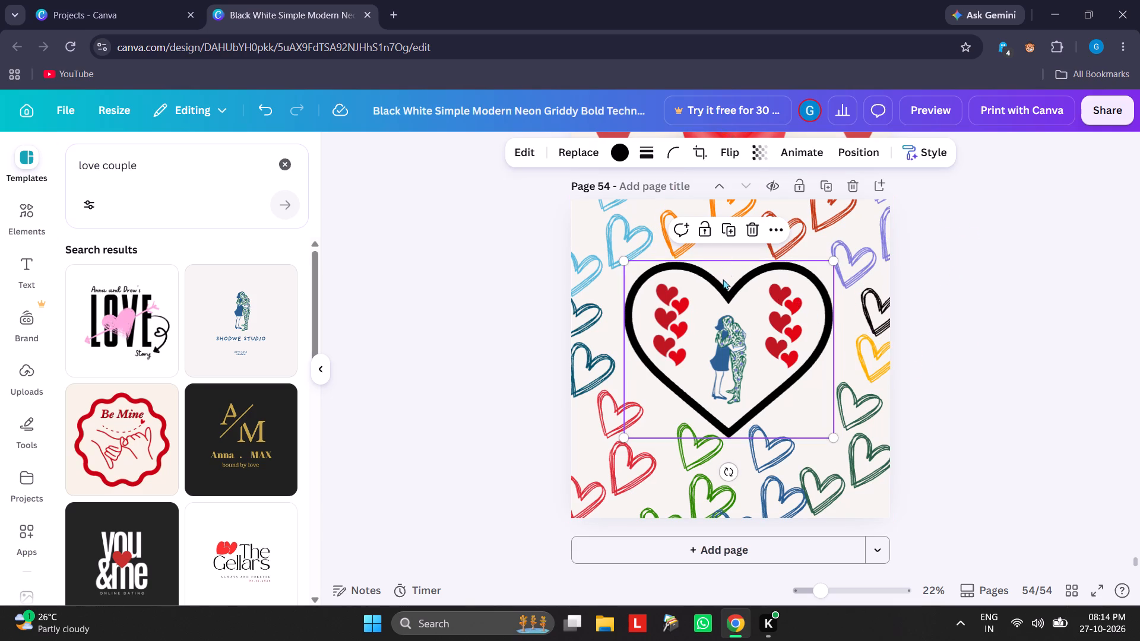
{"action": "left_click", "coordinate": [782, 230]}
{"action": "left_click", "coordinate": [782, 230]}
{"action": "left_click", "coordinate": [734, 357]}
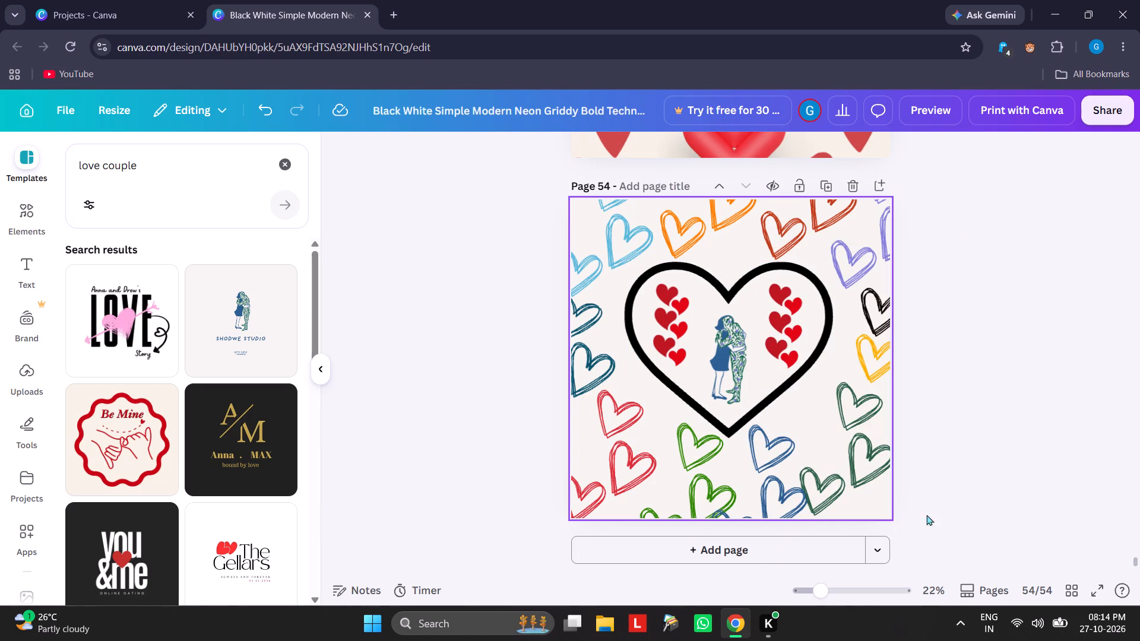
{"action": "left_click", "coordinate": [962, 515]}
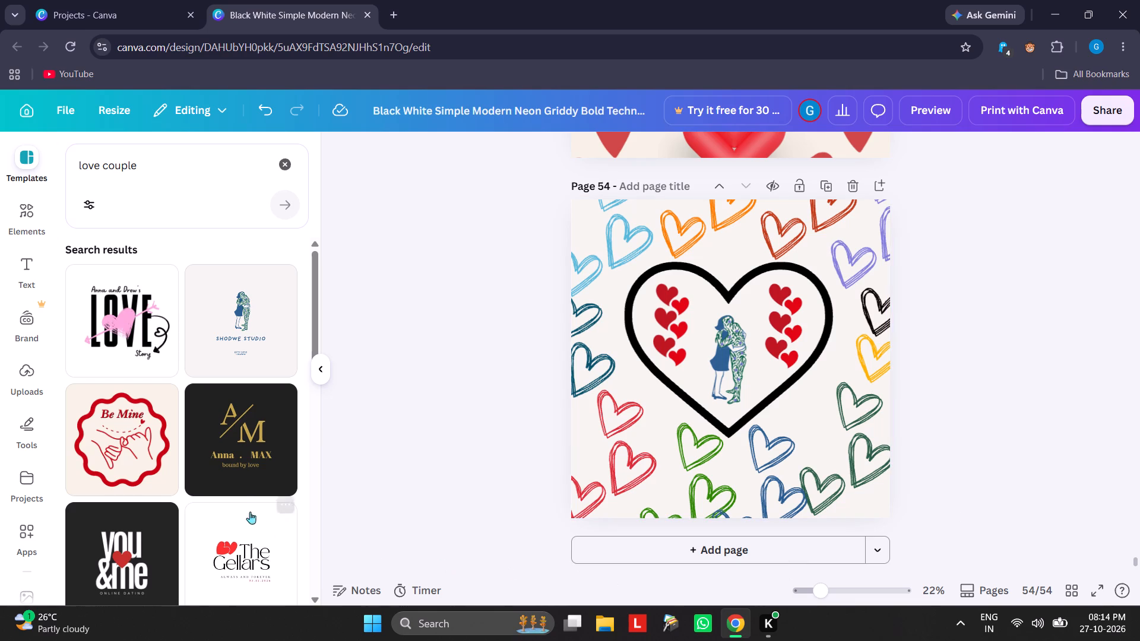
Browse the template results for "love couple" to look over the available couple and love logo designs.
{"action": "scroll", "coordinate": [238, 434], "scroll_direction": "down", "scroll_amount": 6}
{"action": "scroll", "coordinate": [238, 434], "scroll_direction": "up", "scroll_amount": 1}
{"action": "scroll", "coordinate": [238, 434], "scroll_direction": "down", "scroll_amount": 4}
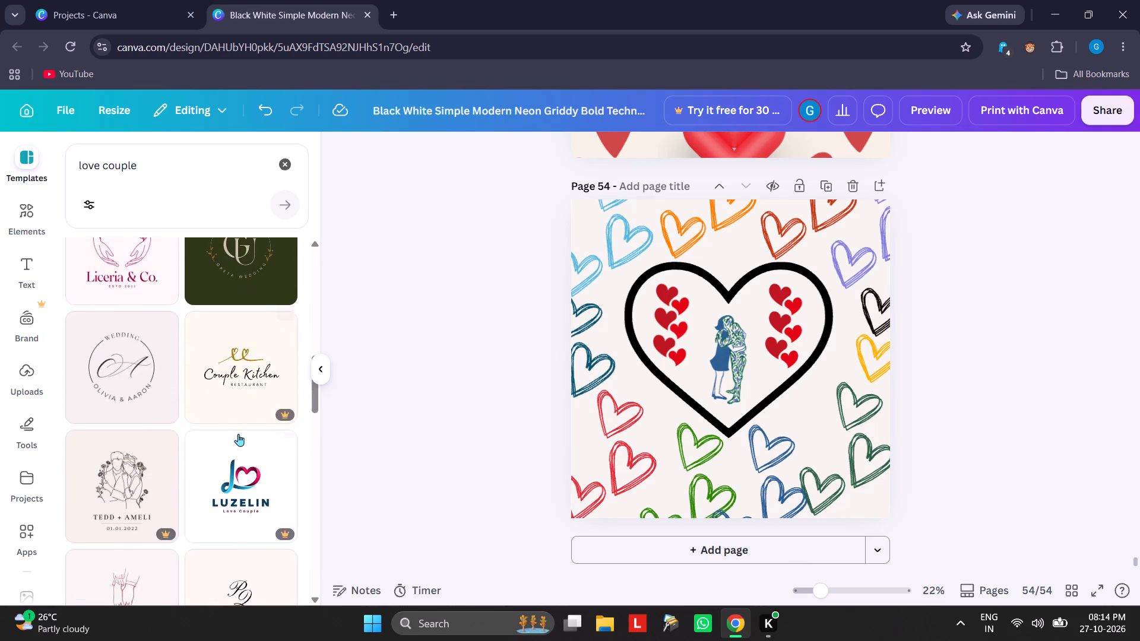
{"action": "scroll", "coordinate": [238, 434], "scroll_direction": "down", "scroll_amount": 8}
{"action": "scroll", "coordinate": [238, 434], "scroll_direction": "up", "scroll_amount": 4}
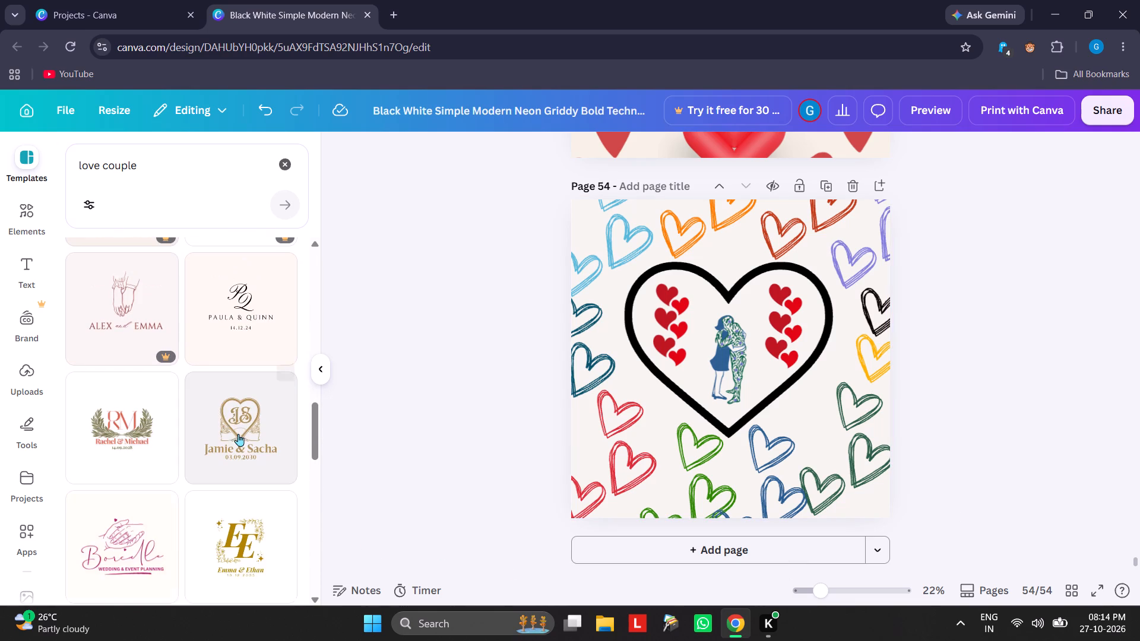
{"action": "scroll", "coordinate": [227, 406], "scroll_direction": "down", "scroll_amount": 8}
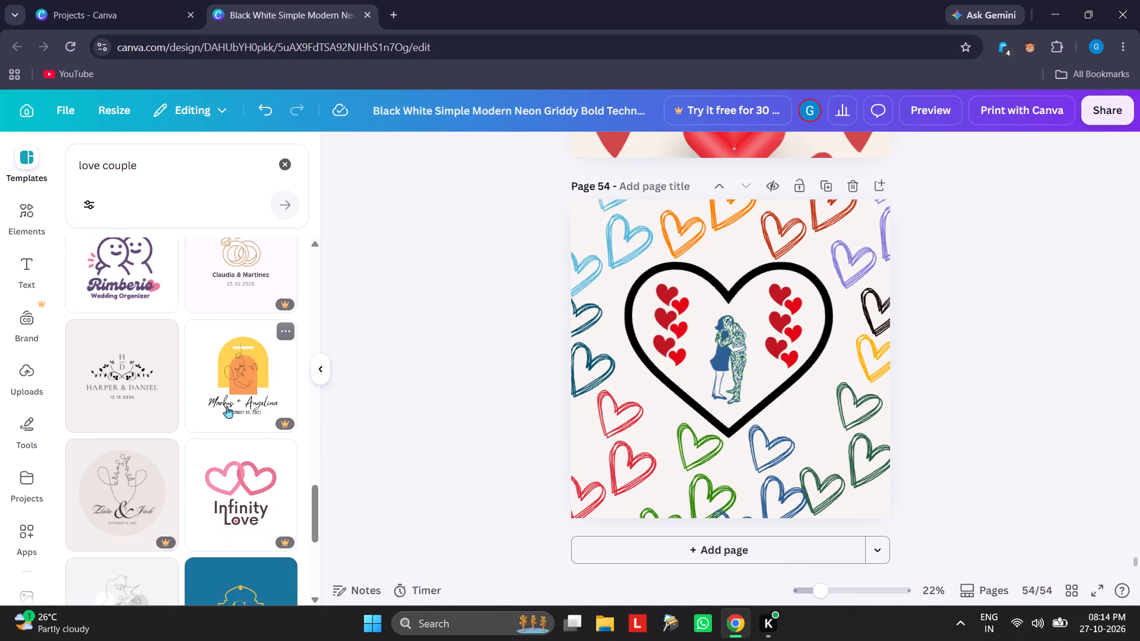
{"action": "scroll", "coordinate": [227, 406], "scroll_direction": "down", "scroll_amount": 7}
{"action": "scroll", "coordinate": [227, 406], "scroll_direction": "up", "scroll_amount": 4}
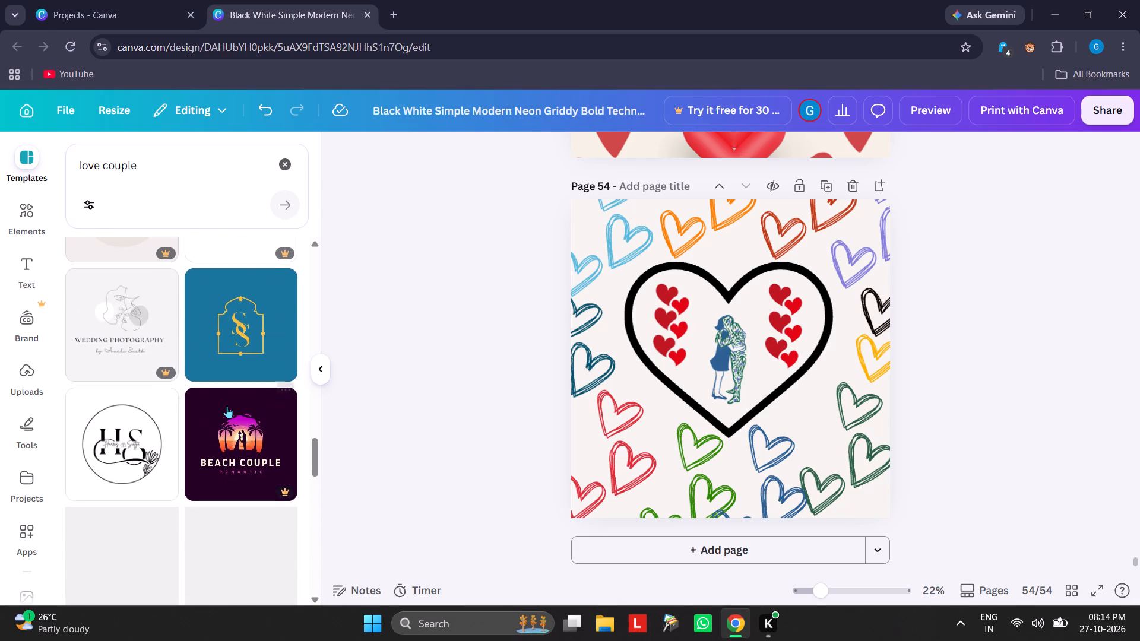
{"action": "scroll", "coordinate": [227, 406], "scroll_direction": "down", "scroll_amount": 4}
{"action": "scroll", "coordinate": [227, 406], "scroll_direction": "up", "scroll_amount": 4}
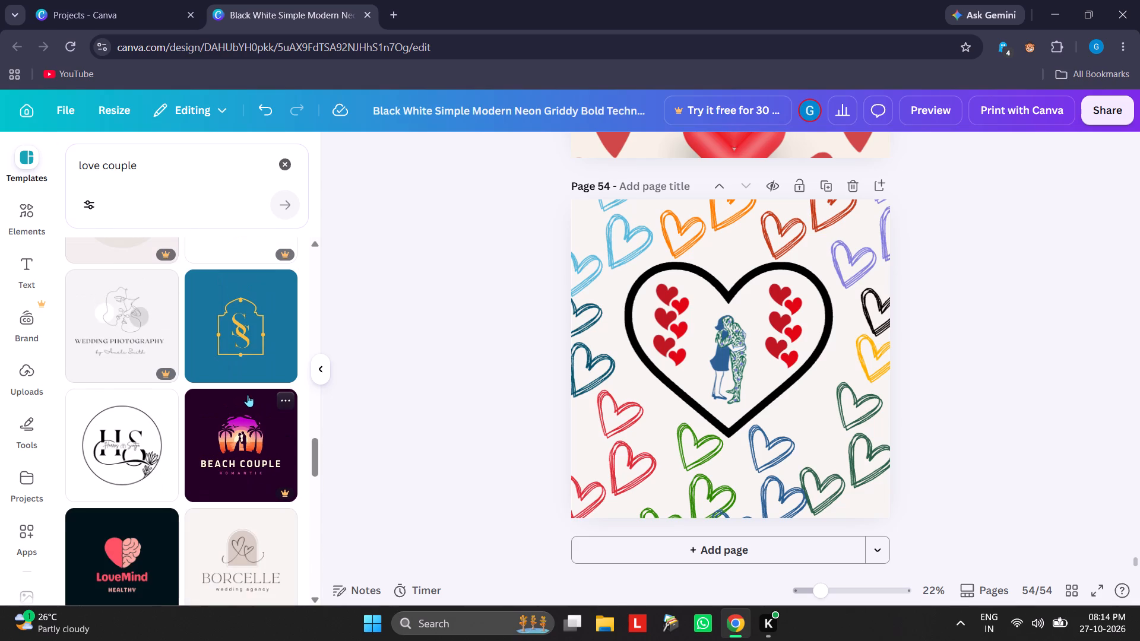
{"action": "scroll", "coordinate": [248, 395], "scroll_direction": "down", "scroll_amount": 7}
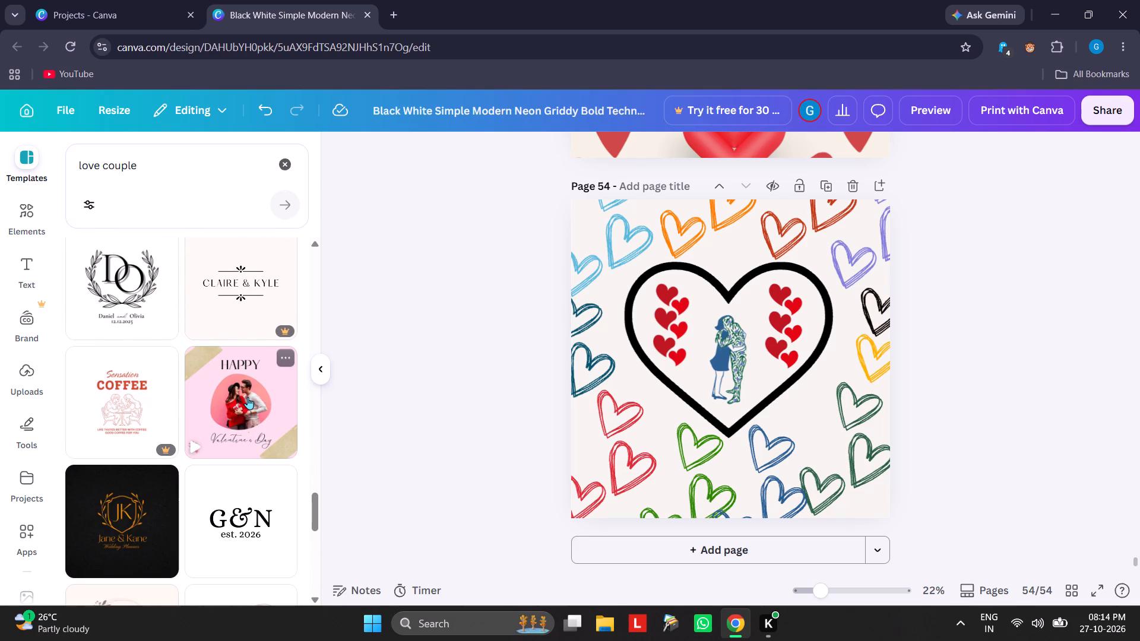
{"action": "scroll", "coordinate": [248, 397], "scroll_direction": "down", "scroll_amount": 9}
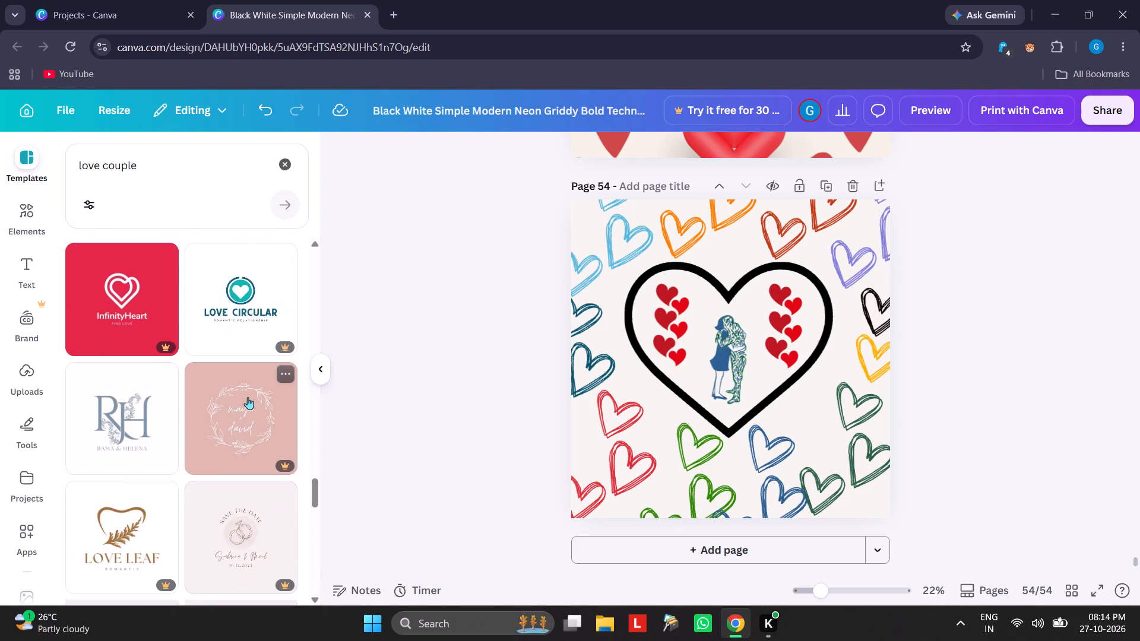
{"action": "scroll", "coordinate": [248, 397], "scroll_direction": "down", "scroll_amount": 9}
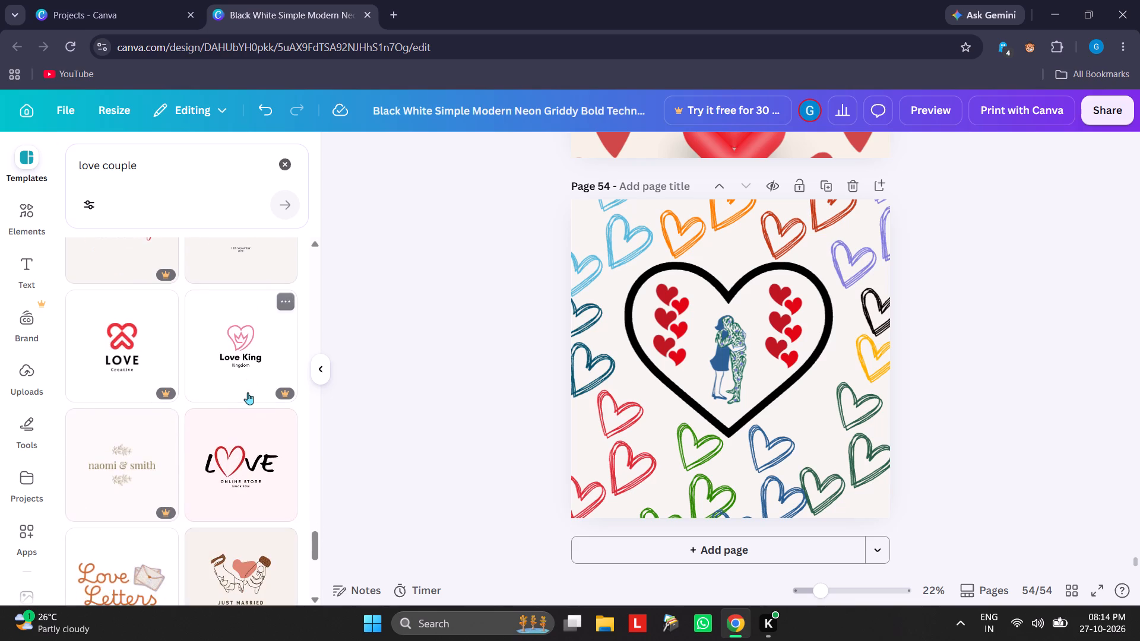
{"action": "scroll", "coordinate": [248, 392], "scroll_direction": "down", "scroll_amount": 2}
{"action": "scroll", "coordinate": [224, 437], "scroll_direction": "down", "scroll_amount": 4}
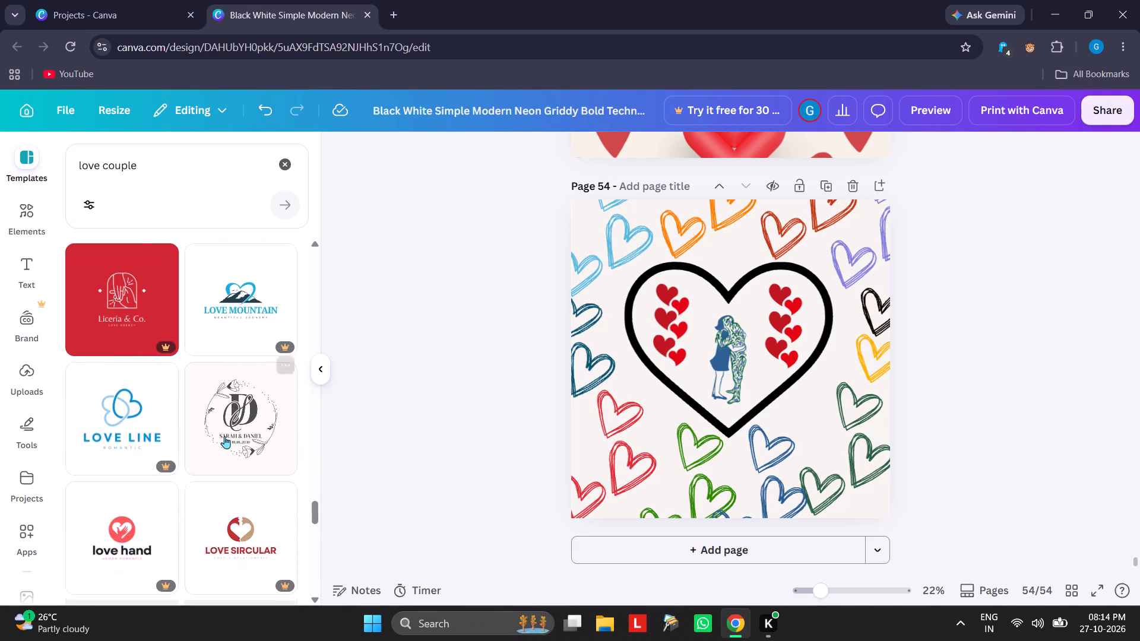
{"action": "scroll", "coordinate": [224, 436], "scroll_direction": "down", "scroll_amount": 7}
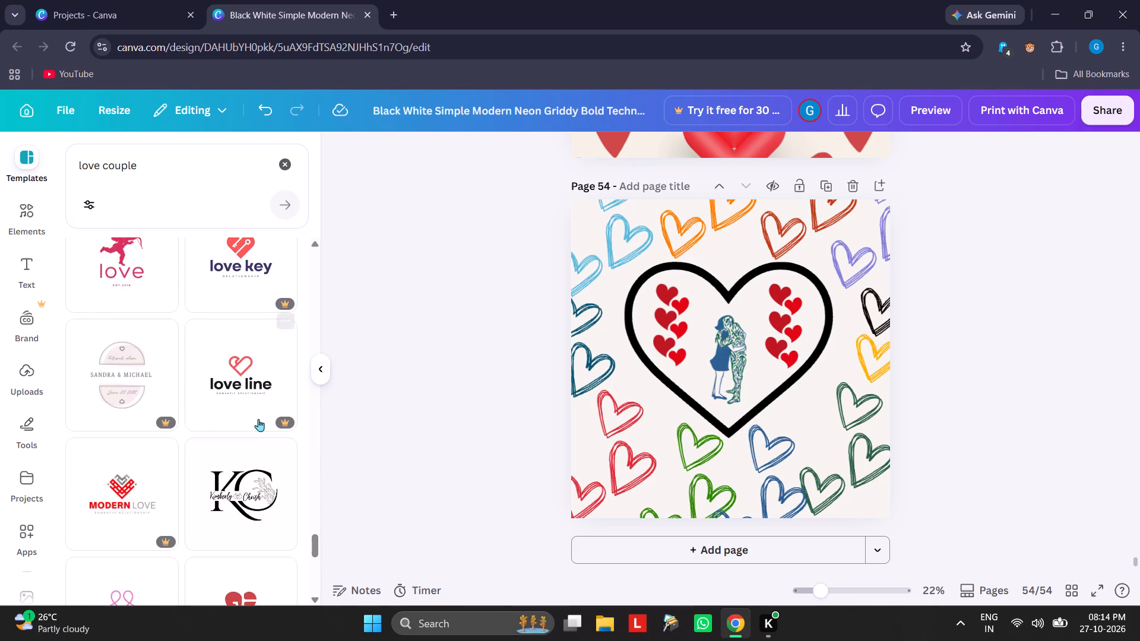
{"action": "scroll", "coordinate": [235, 399], "scroll_direction": "down", "scroll_amount": 1}
{"action": "scroll", "coordinate": [234, 397], "scroll_direction": "up", "scroll_amount": 5}
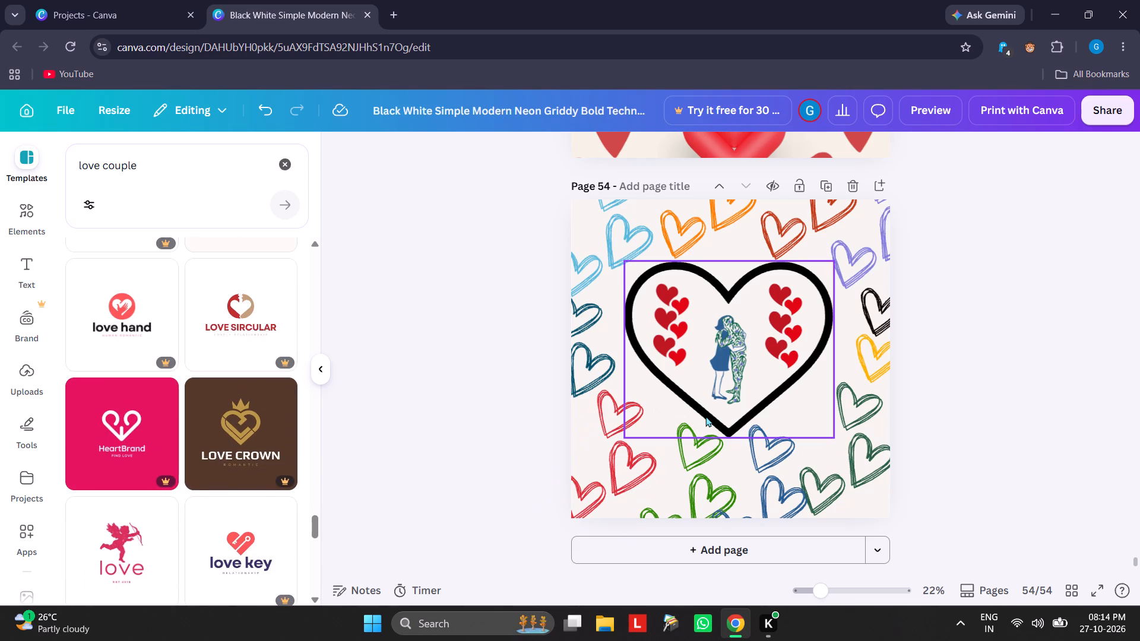
{"action": "scroll", "coordinate": [347, 380], "scroll_direction": "down", "scroll_amount": 5}
{"action": "scroll", "coordinate": [208, 402], "scroll_direction": "down", "scroll_amount": 5}
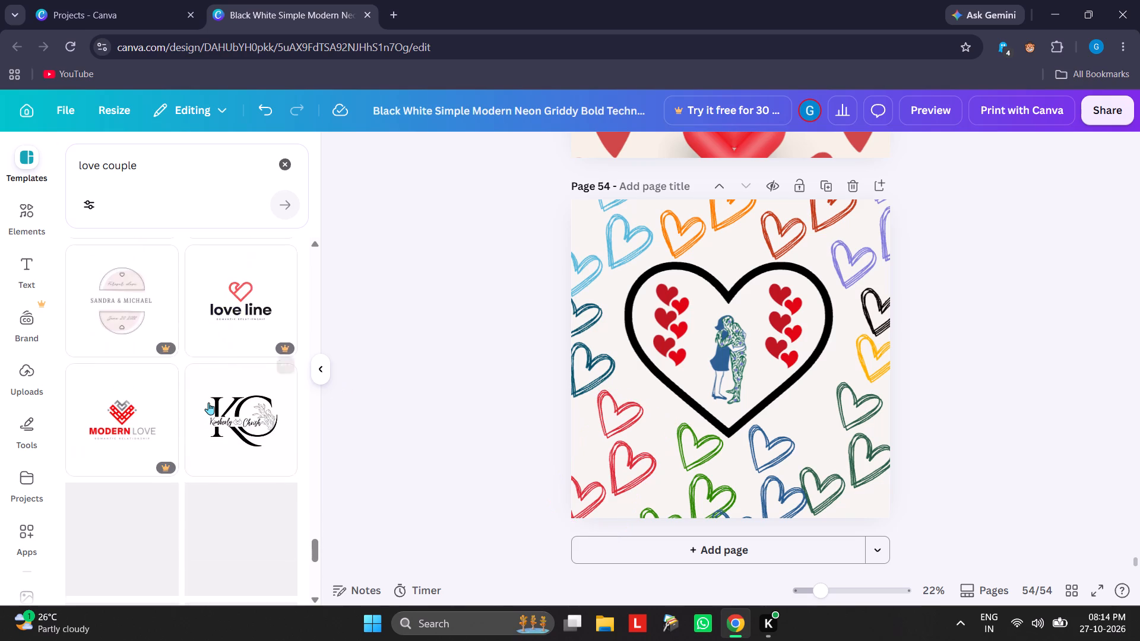
{"action": "scroll", "coordinate": [208, 402], "scroll_direction": "down", "scroll_amount": 6}
{"action": "scroll", "coordinate": [209, 402], "scroll_direction": "up", "scroll_amount": 7}
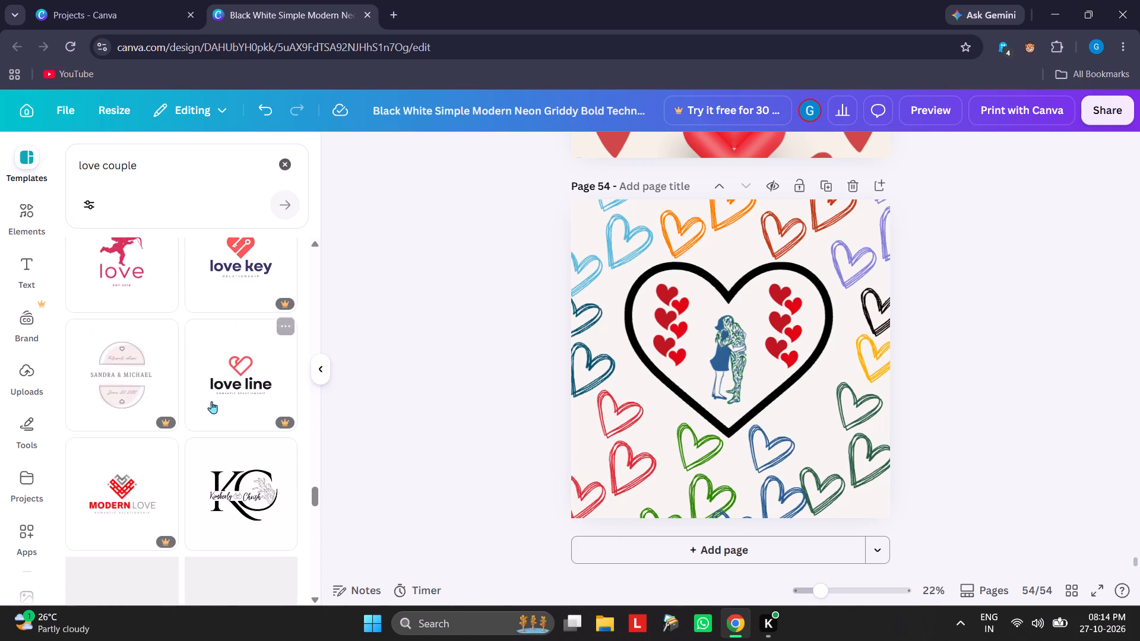
Review the design's earlier pages, going back from page 54 to around page 30.
{"action": "scroll", "coordinate": [788, 378], "scroll_direction": "up", "scroll_amount": 9}
{"action": "scroll", "coordinate": [788, 378], "scroll_direction": "down", "scroll_amount": 1}
{"action": "scroll", "coordinate": [788, 378], "scroll_direction": "up", "scroll_amount": 10}
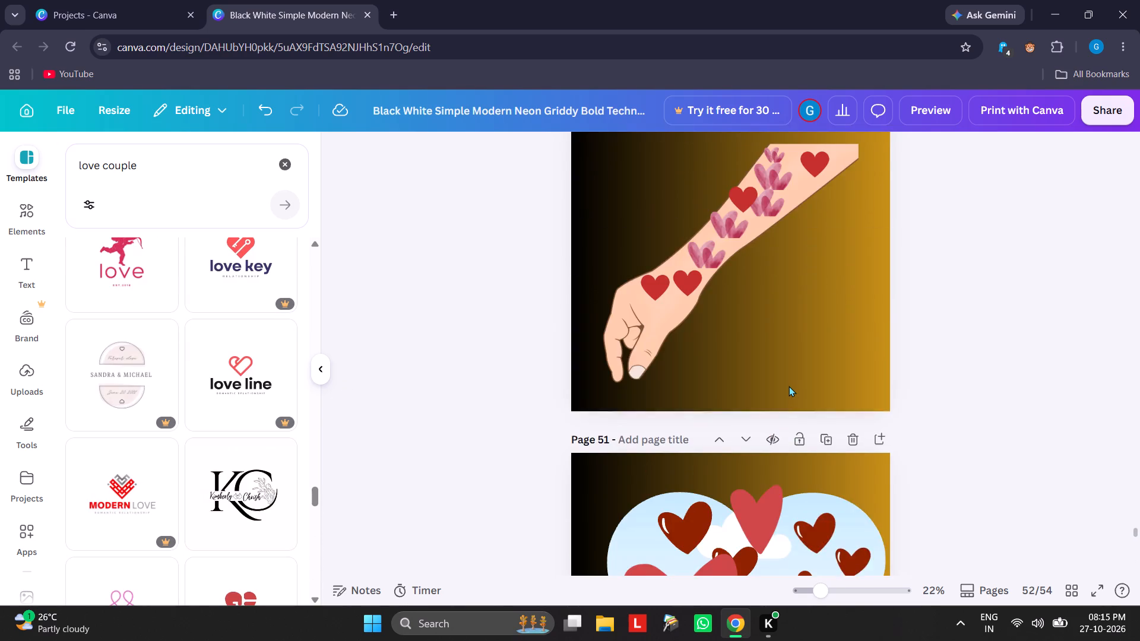
{"action": "scroll", "coordinate": [788, 386], "scroll_direction": "up", "scroll_amount": 16}
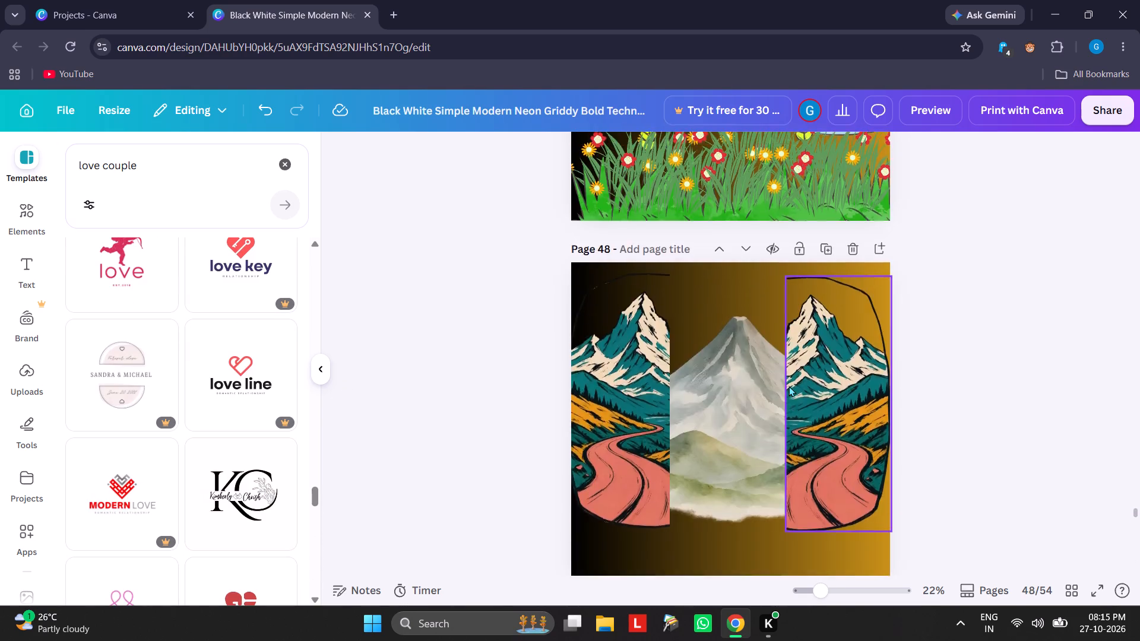
{"action": "scroll", "coordinate": [788, 386], "scroll_direction": "up", "scroll_amount": 18}
{"action": "scroll", "coordinate": [788, 389], "scroll_direction": "up", "scroll_amount": 6}
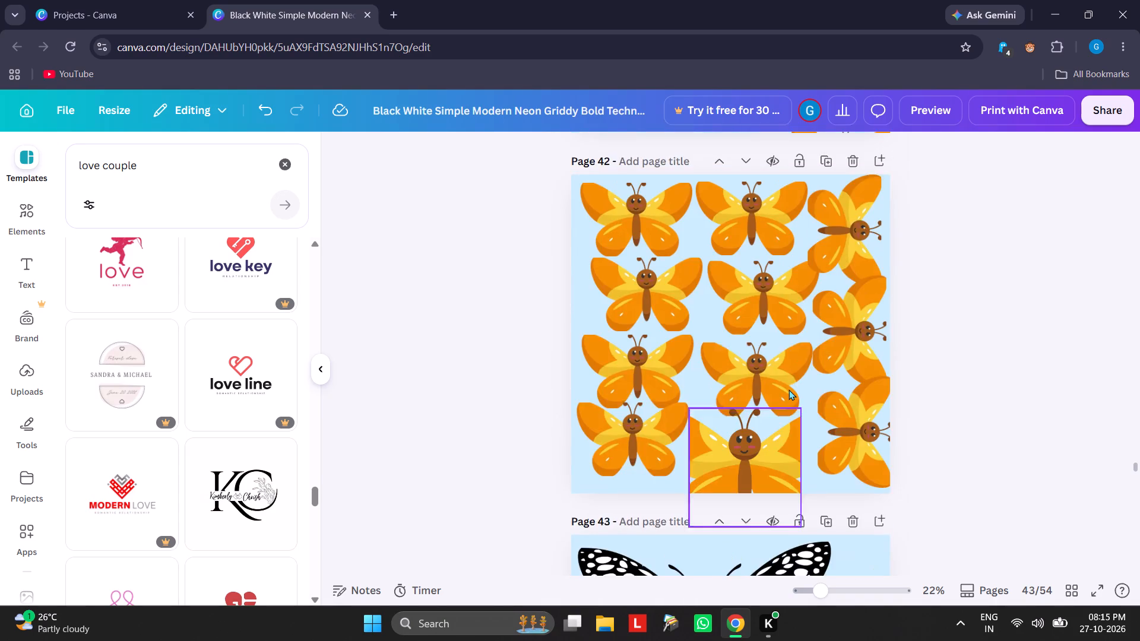
{"action": "scroll", "coordinate": [788, 389], "scroll_direction": "up", "scroll_amount": 13}
{"action": "scroll", "coordinate": [789, 392], "scroll_direction": "down", "scroll_amount": 1}
{"action": "scroll", "coordinate": [789, 392], "scroll_direction": "up", "scroll_amount": 16}
{"action": "scroll", "coordinate": [802, 391], "scroll_direction": "up", "scroll_amount": 15}
{"action": "scroll", "coordinate": [803, 394], "scroll_direction": "up", "scroll_amount": 11}
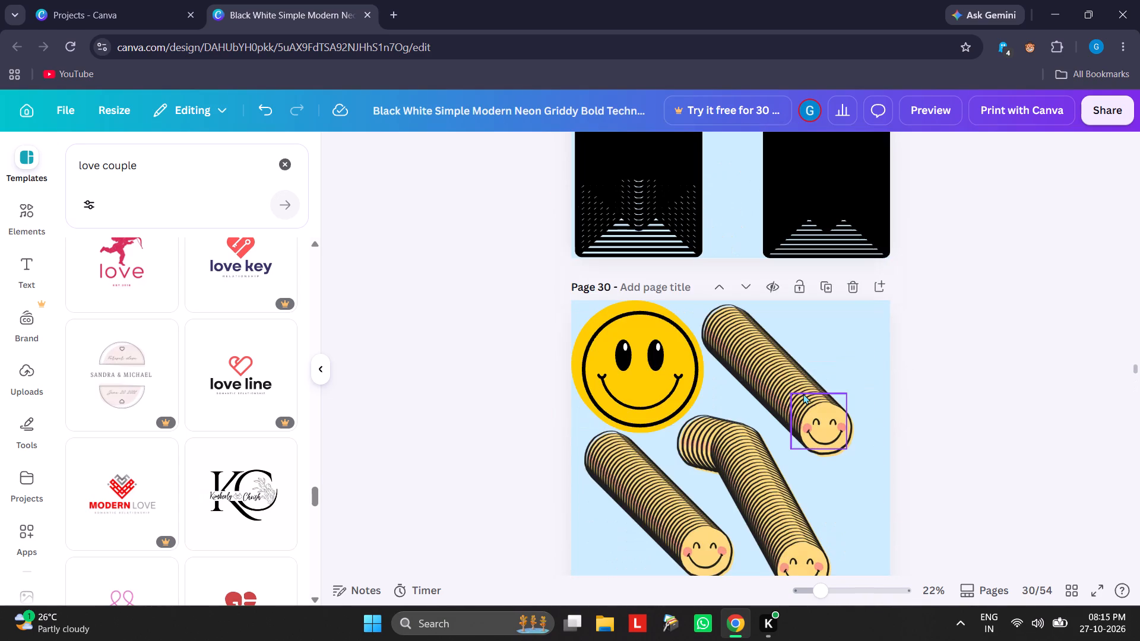
{"action": "scroll", "coordinate": [803, 394], "scroll_direction": "up", "scroll_amount": 2}
{"action": "scroll", "coordinate": [803, 394], "scroll_direction": "down", "scroll_amount": 2}
{"action": "scroll", "coordinate": [803, 394], "scroll_direction": "up", "scroll_amount": 1}
{"action": "scroll", "coordinate": [803, 394], "scroll_direction": "down", "scroll_amount": 5}
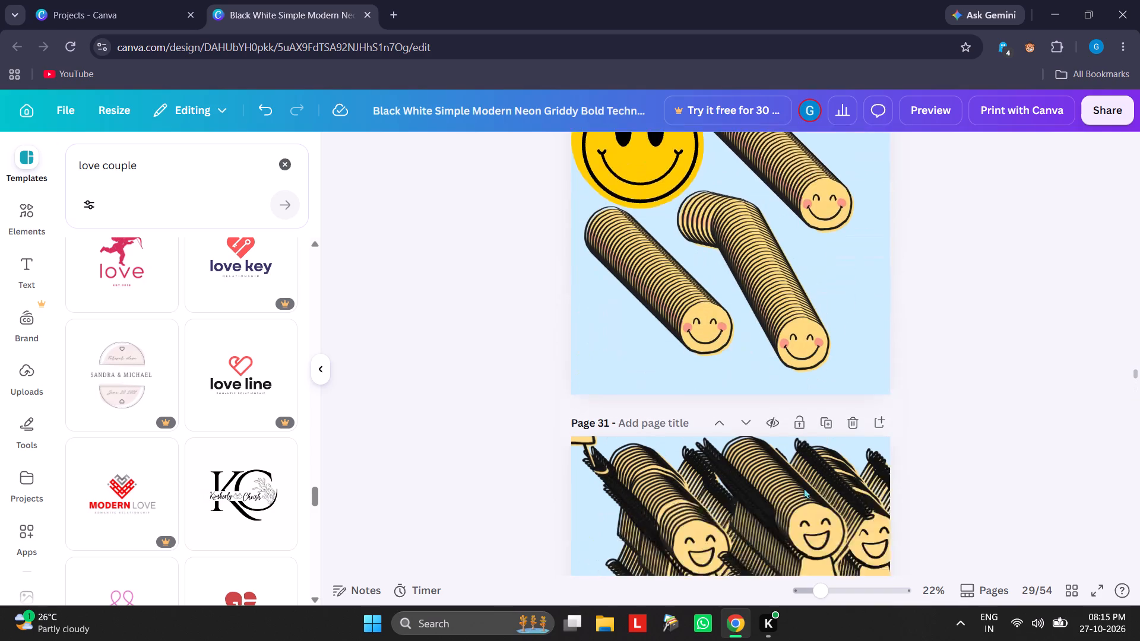